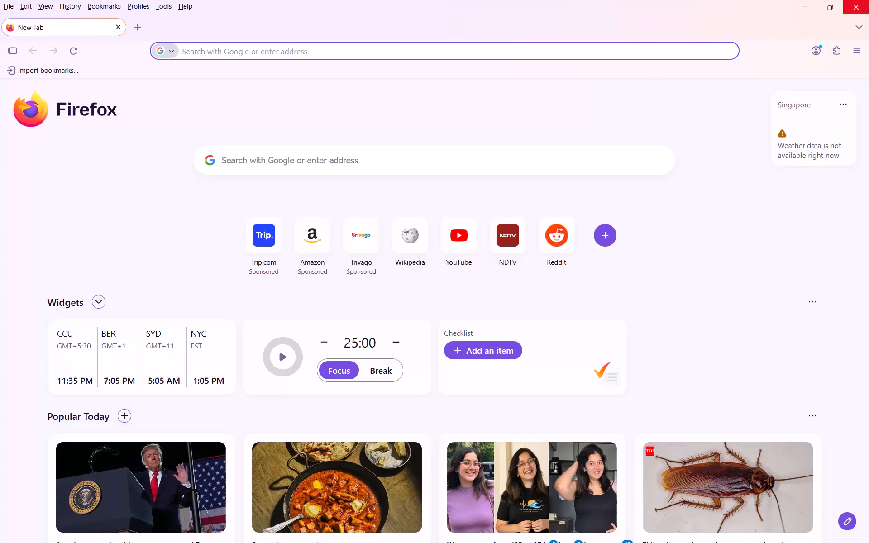
Close the open Firefox and Lenovo Vantage windows to return to the desktop.
left_click(868, 7)
left_click(868, 7)
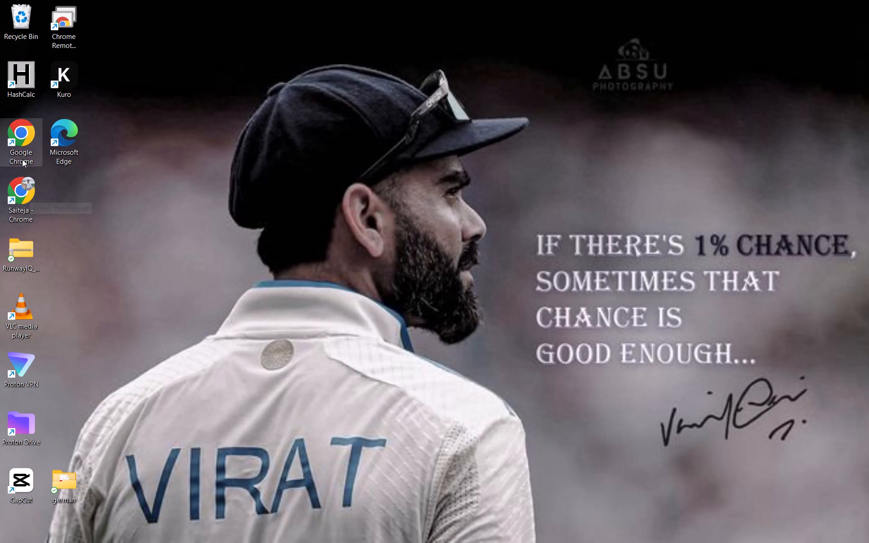
Launch Google Chrome from the desktop with the profile that has a photo avatar.
double_click(24, 147)
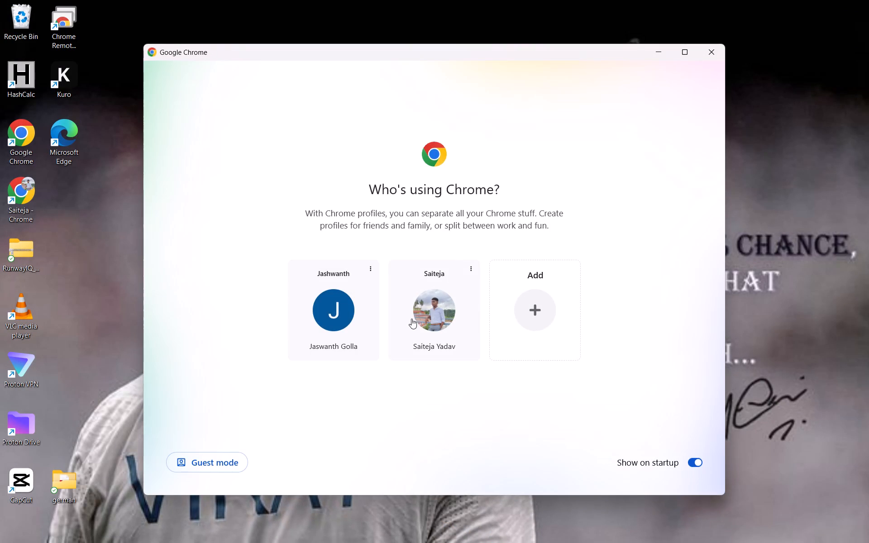
double_click(424, 322)
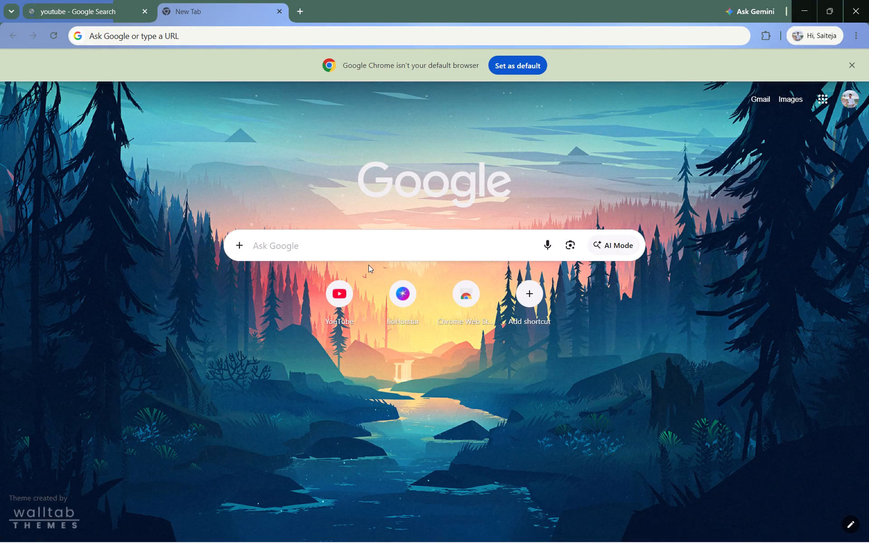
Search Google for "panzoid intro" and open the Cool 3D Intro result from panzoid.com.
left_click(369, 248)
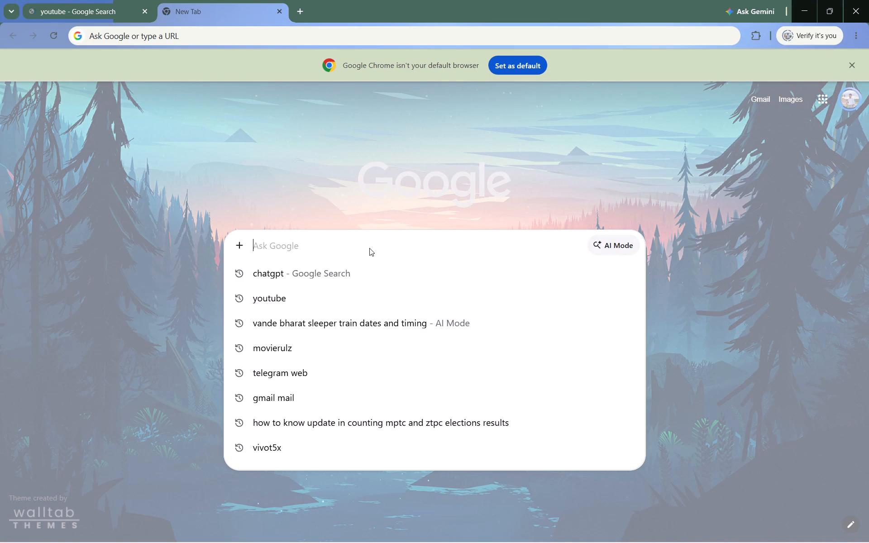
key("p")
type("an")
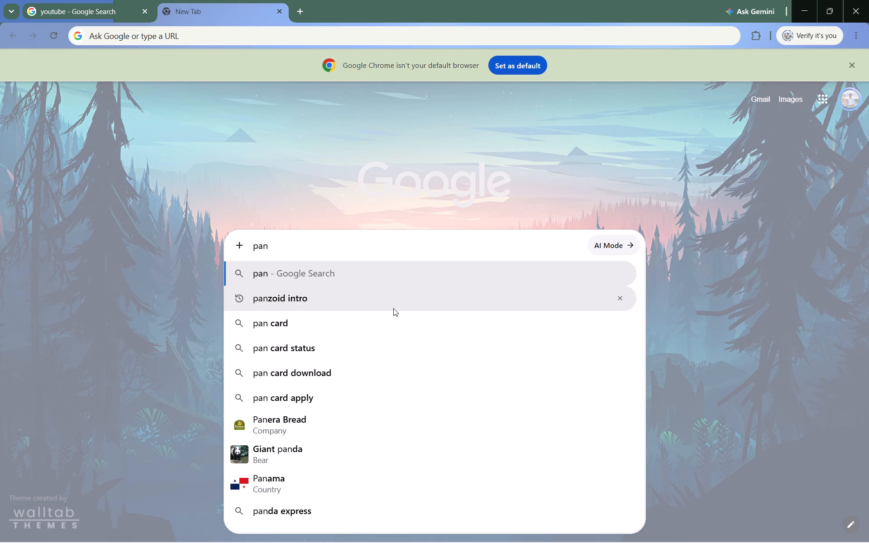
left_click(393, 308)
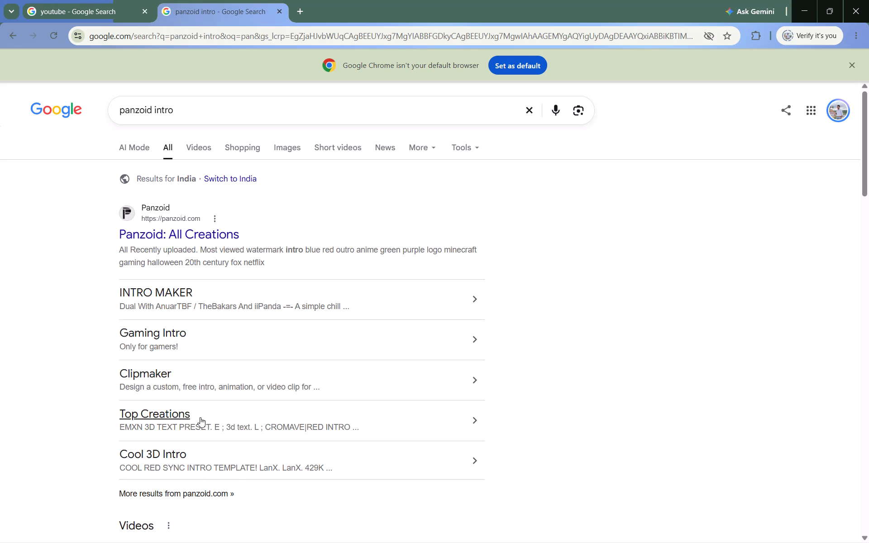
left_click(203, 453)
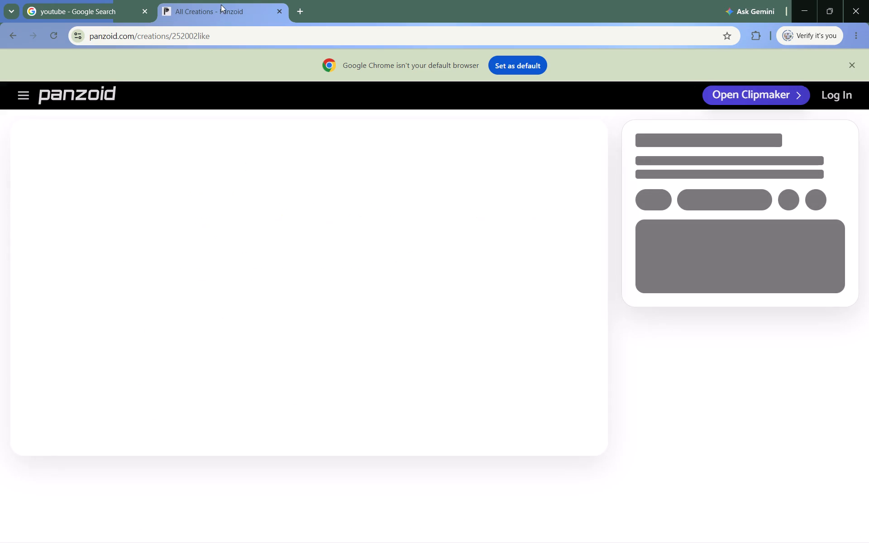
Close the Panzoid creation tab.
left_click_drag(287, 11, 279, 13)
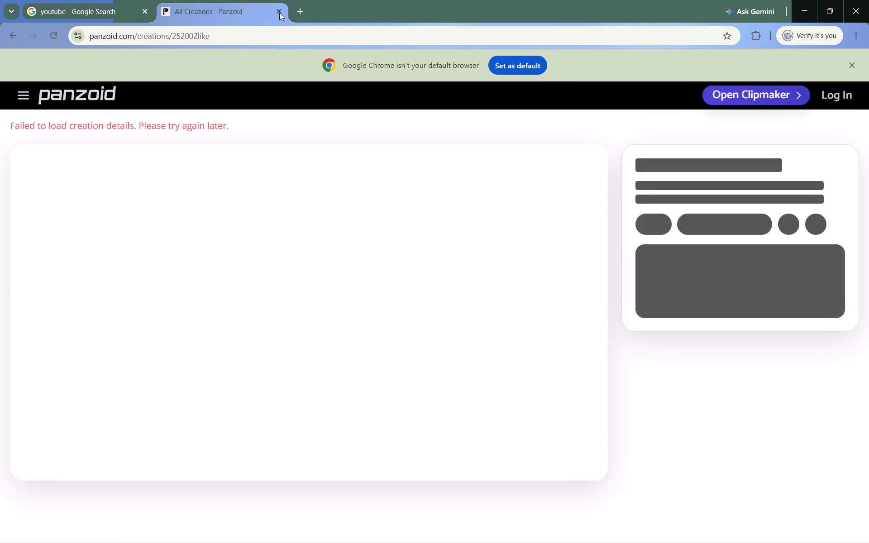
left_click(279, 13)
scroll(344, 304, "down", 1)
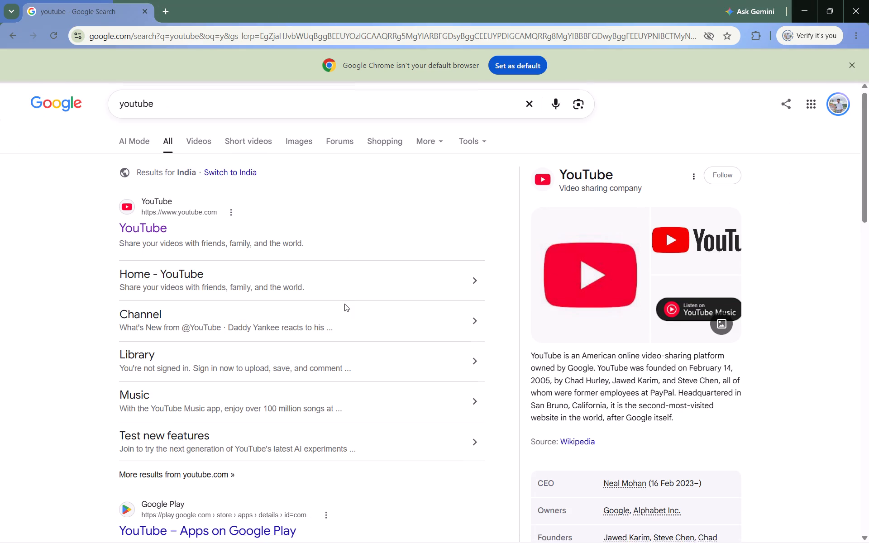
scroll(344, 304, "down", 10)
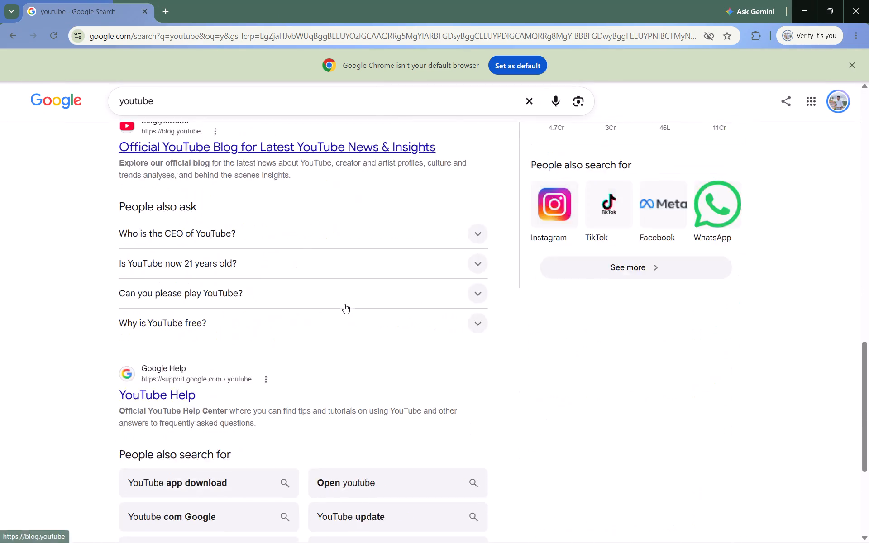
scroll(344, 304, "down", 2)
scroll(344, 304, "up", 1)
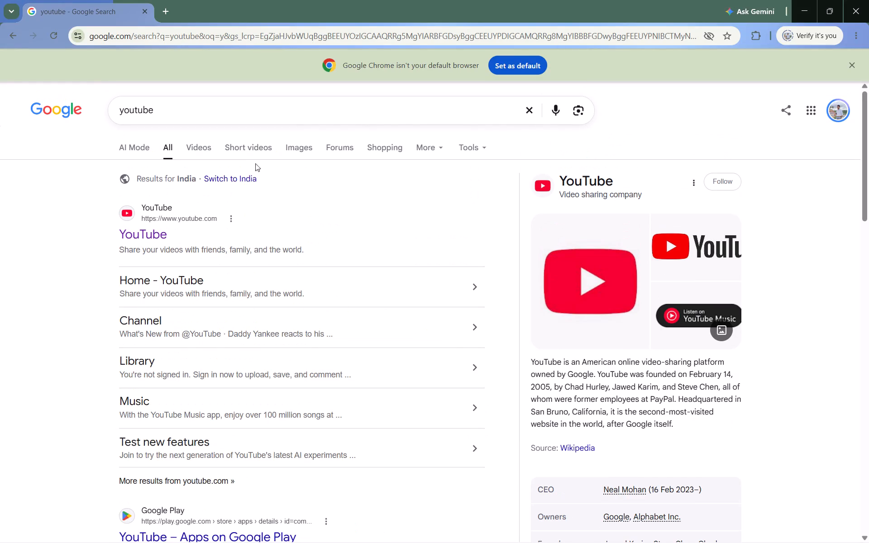
Open a new tab and repeat the recent "panzoid intro" Google search.
left_click(161, 11)
left_click(326, 263)
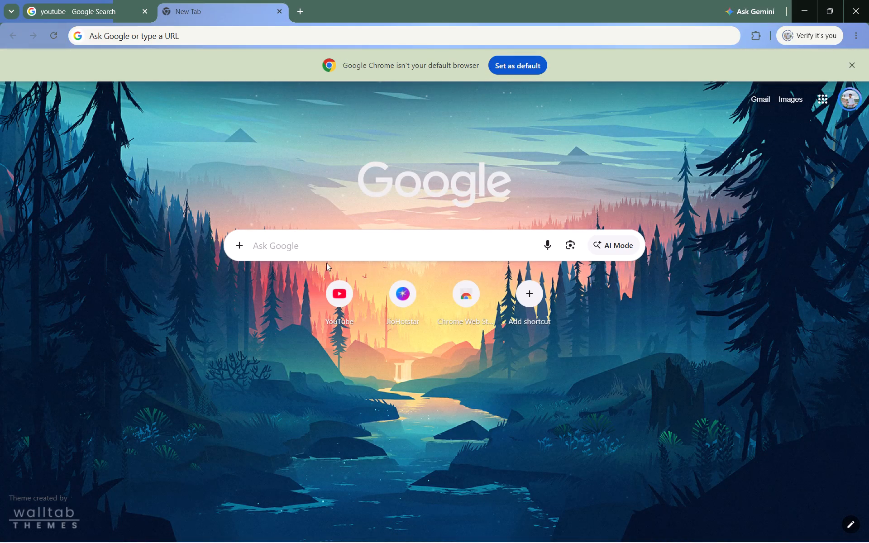
left_click(322, 249)
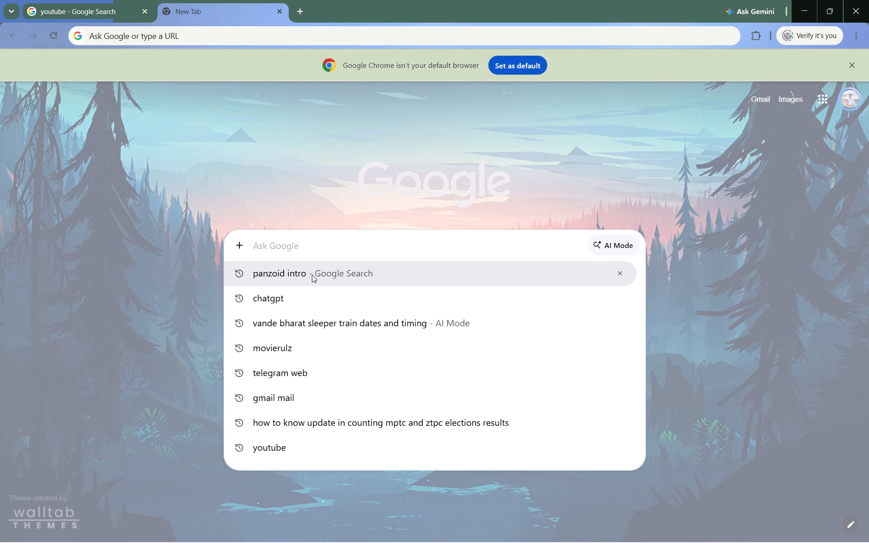
left_click(312, 275)
Look through the "panzoid intro" search results and open the Cool 3D Intro creation page on panzoid.com.
scroll(215, 396, "down", 1)
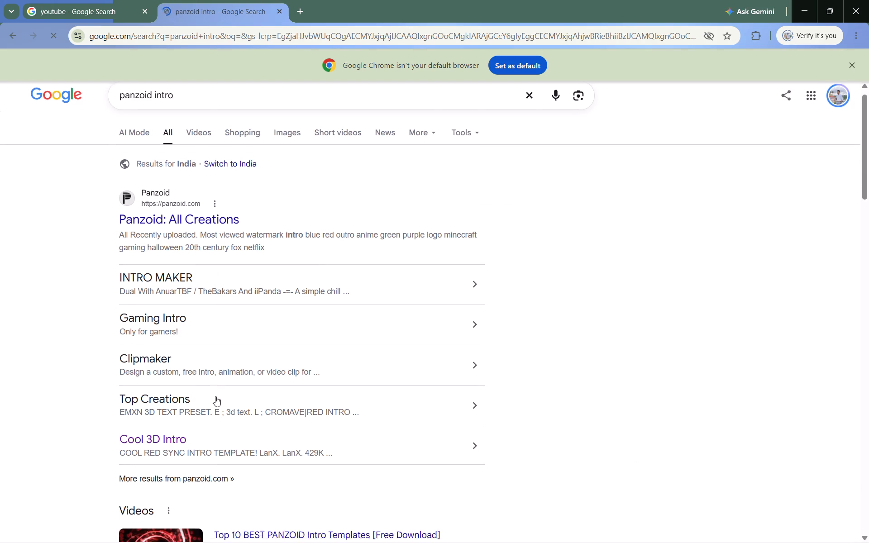
scroll(215, 396, "down", 5)
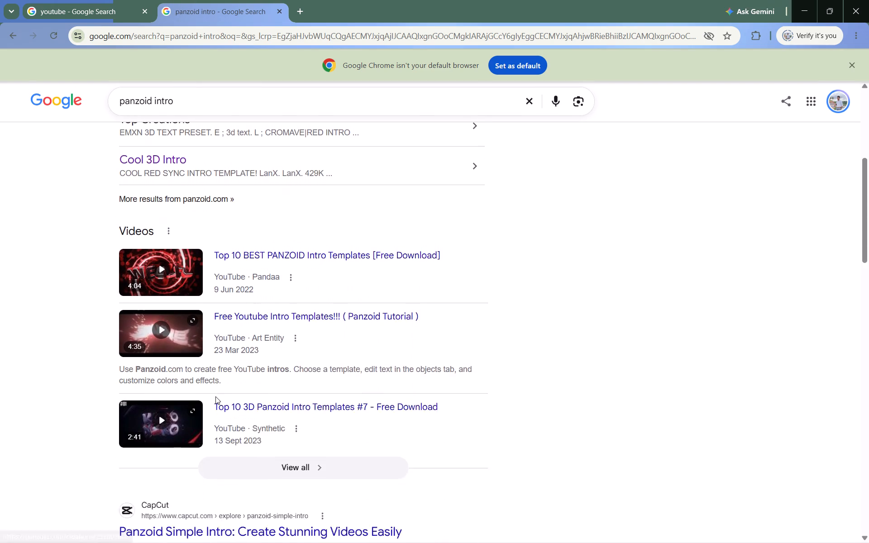
scroll(215, 396, "down", 6)
scroll(215, 396, "up", 1)
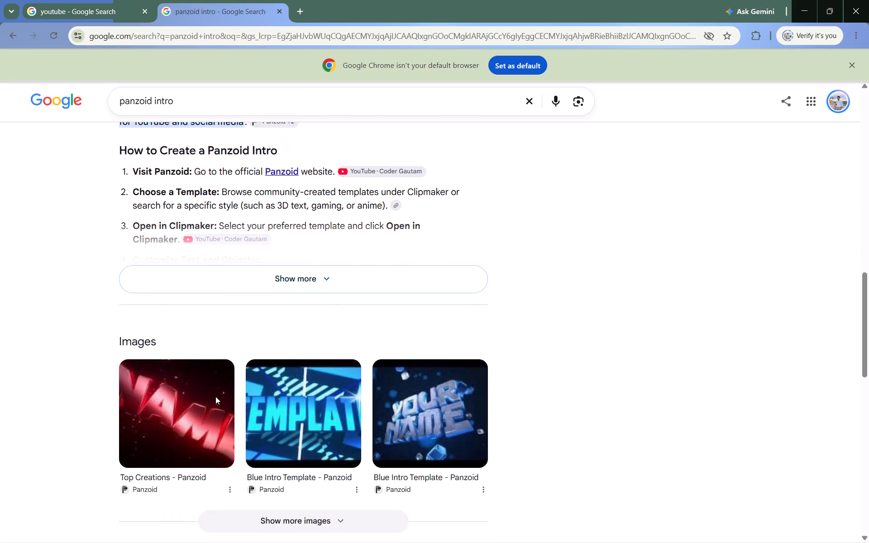
scroll(215, 396, "up", 3)
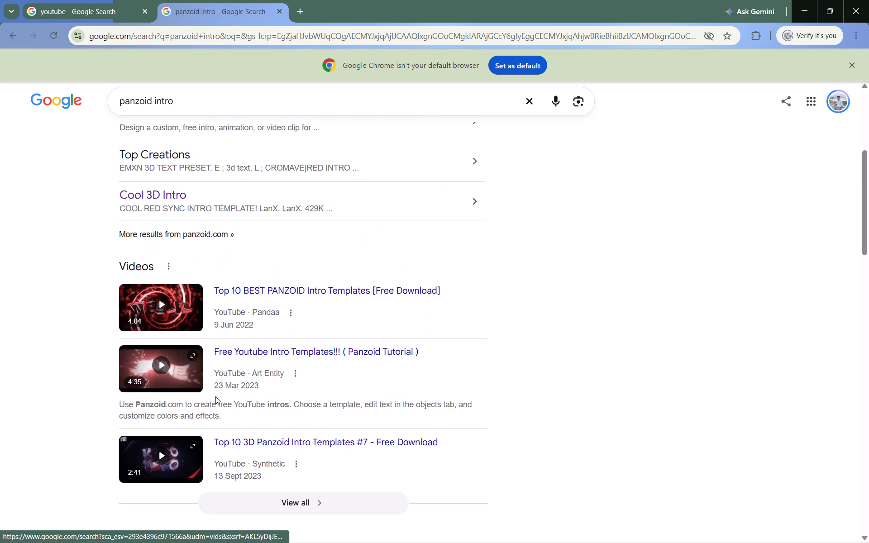
scroll(215, 396, "up", 1)
left_click(162, 308)
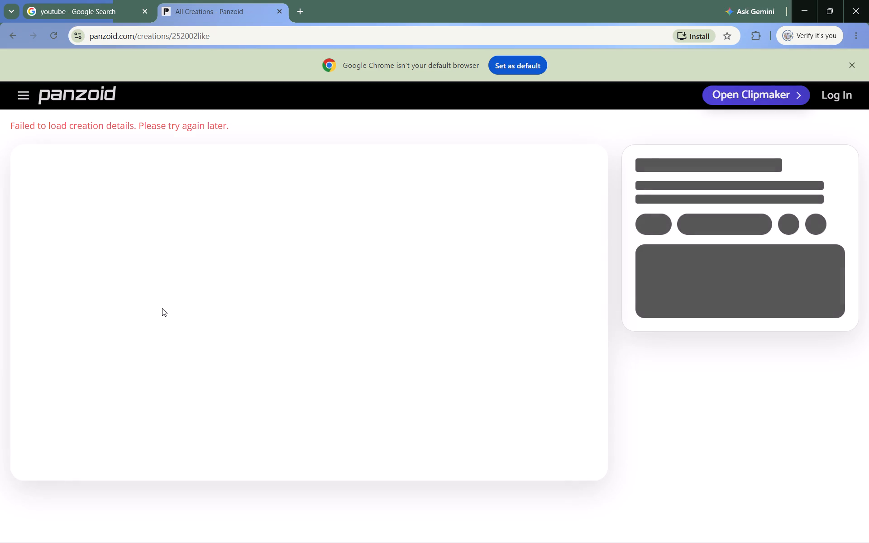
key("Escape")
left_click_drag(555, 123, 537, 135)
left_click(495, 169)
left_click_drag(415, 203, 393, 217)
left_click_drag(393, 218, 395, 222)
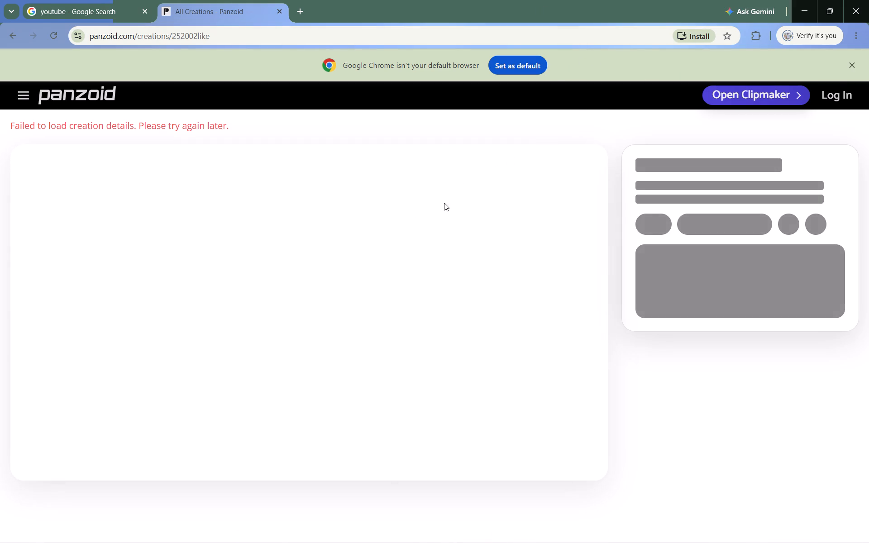
Dismiss the default-browser notice above the page.
left_click(849, 63)
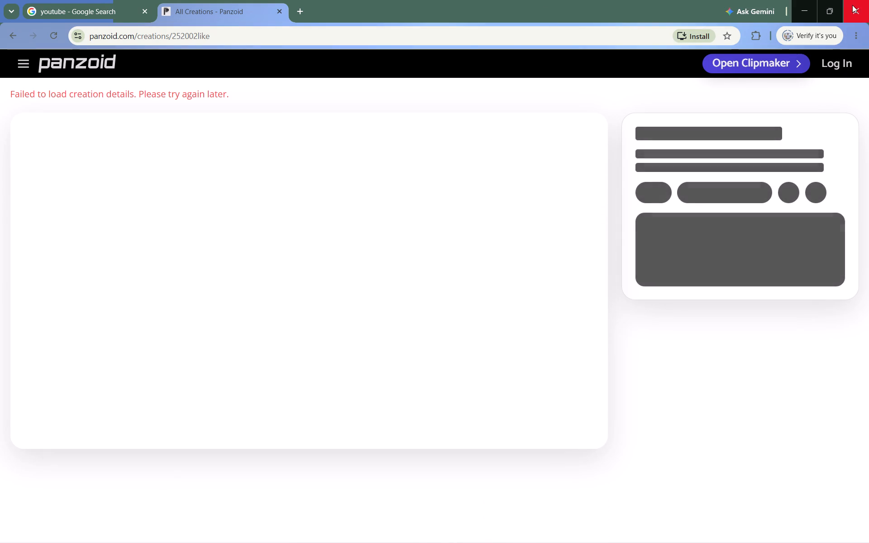
Close the Chrome window and relaunch Chrome from the desktop with the same photo-avatar profile.
left_click(851, 6)
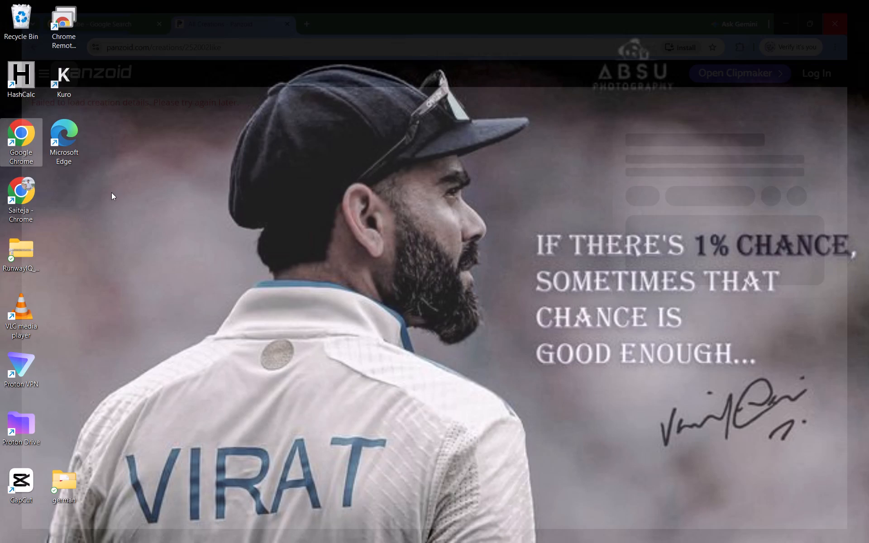
double_click(20, 137)
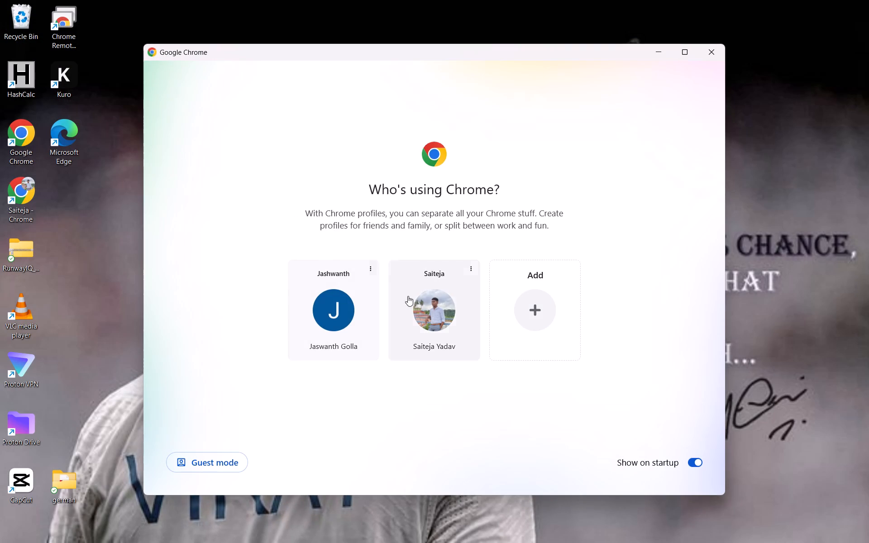
left_click(412, 298)
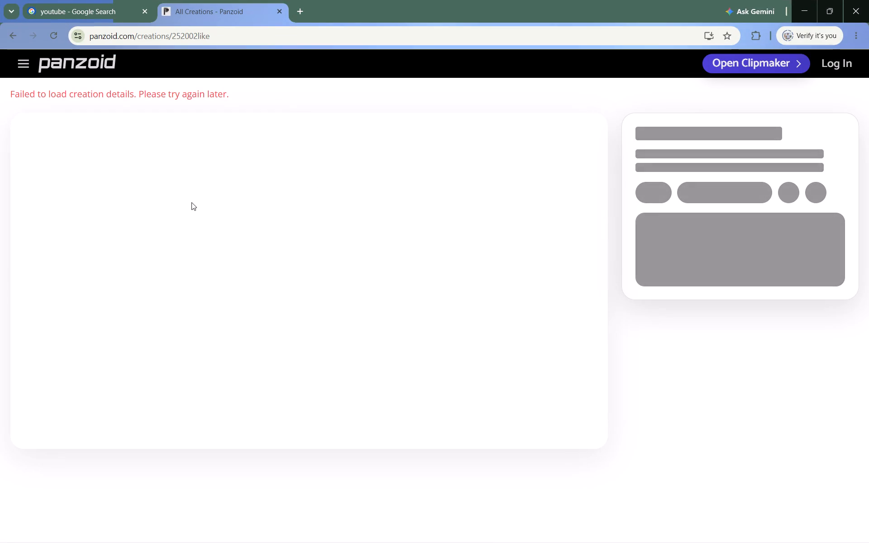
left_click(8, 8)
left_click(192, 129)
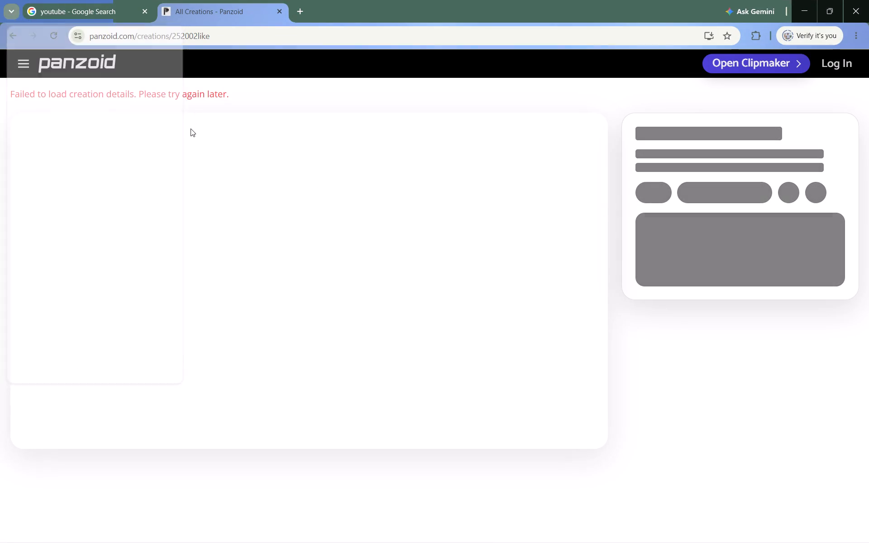
Close the YouTube search tab and the Panzoid creation tab.
left_click(145, 12)
left_click(139, 5)
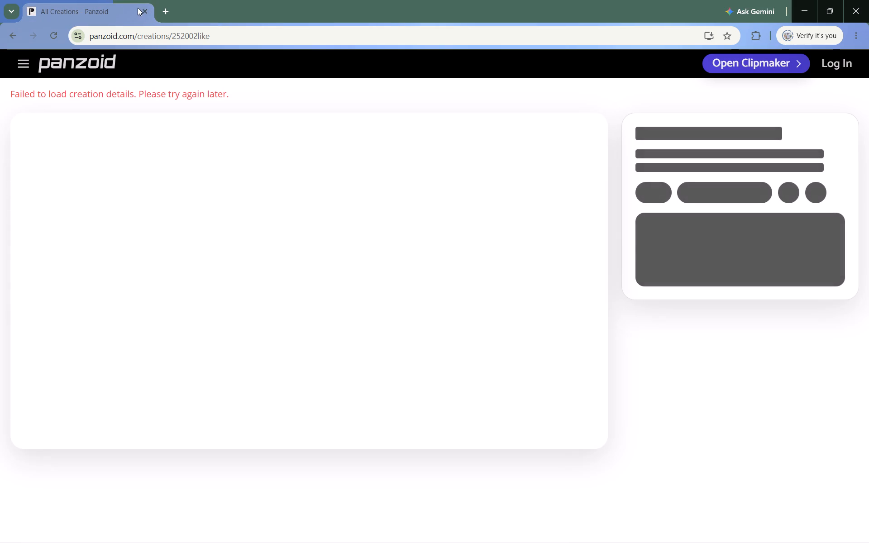
left_click(144, 6)
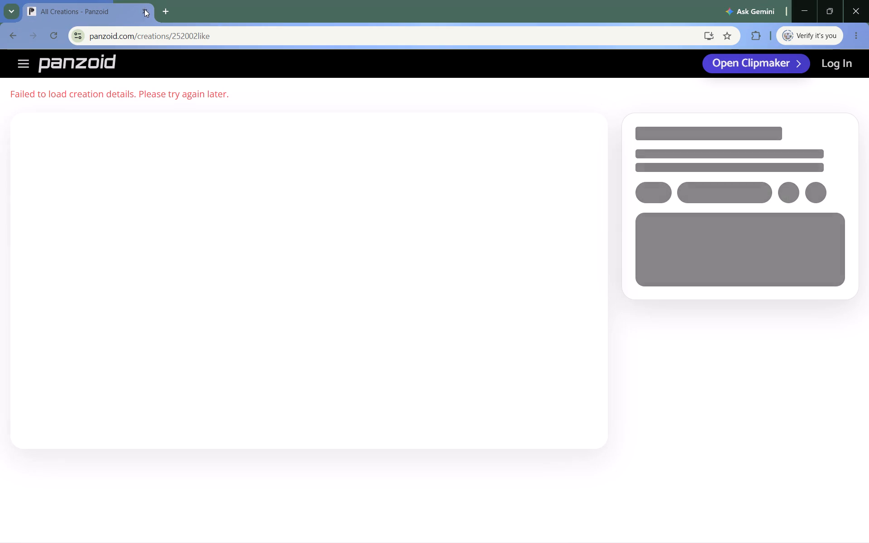
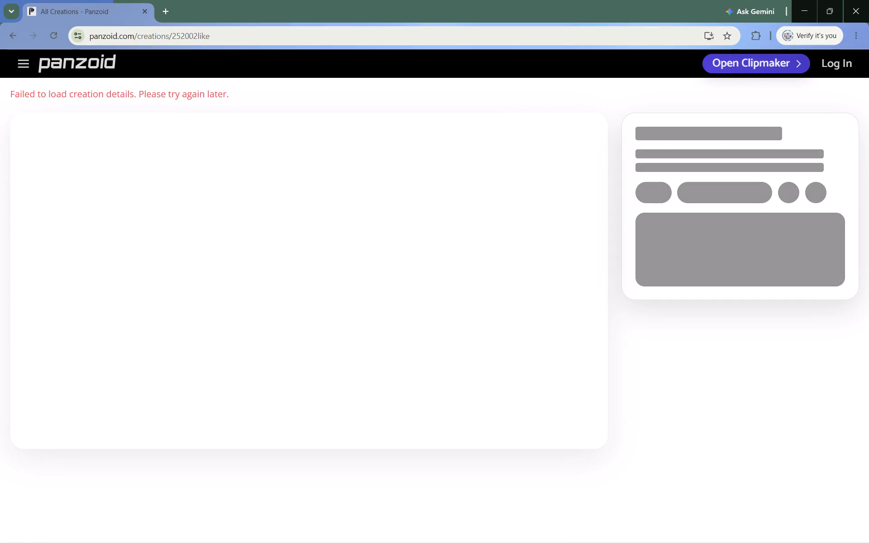
Open the creation page's web address for editing, with the text cursor right after "252002like".
left_click(210, 37)
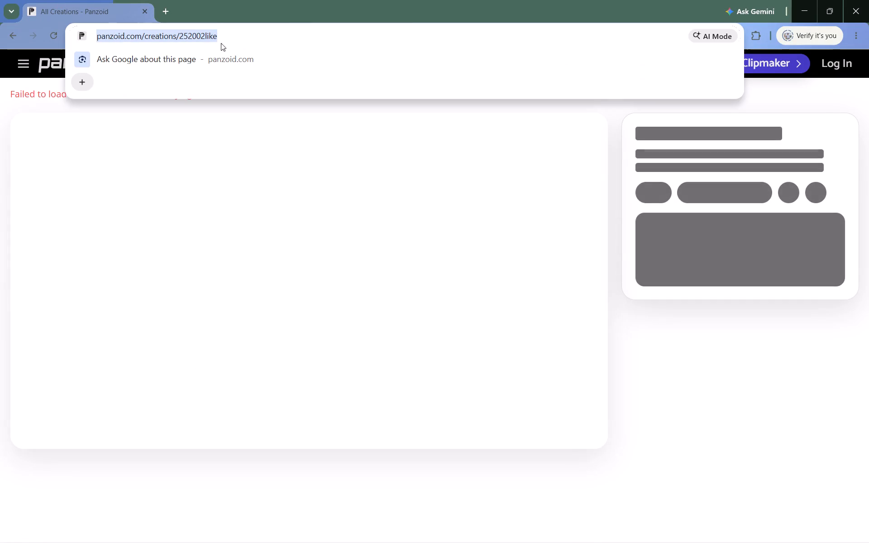
left_click(219, 29)
left_click(219, 32)
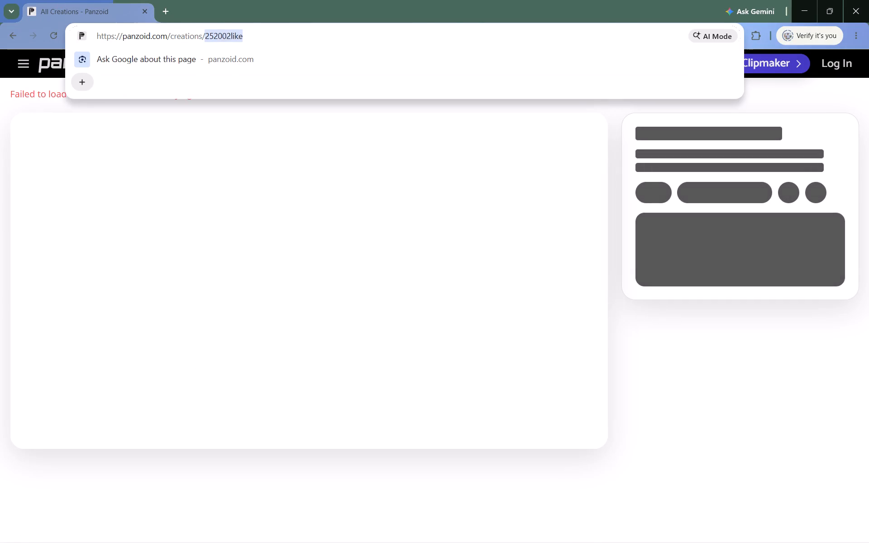
left_click(241, 32)
left_click(243, 31)
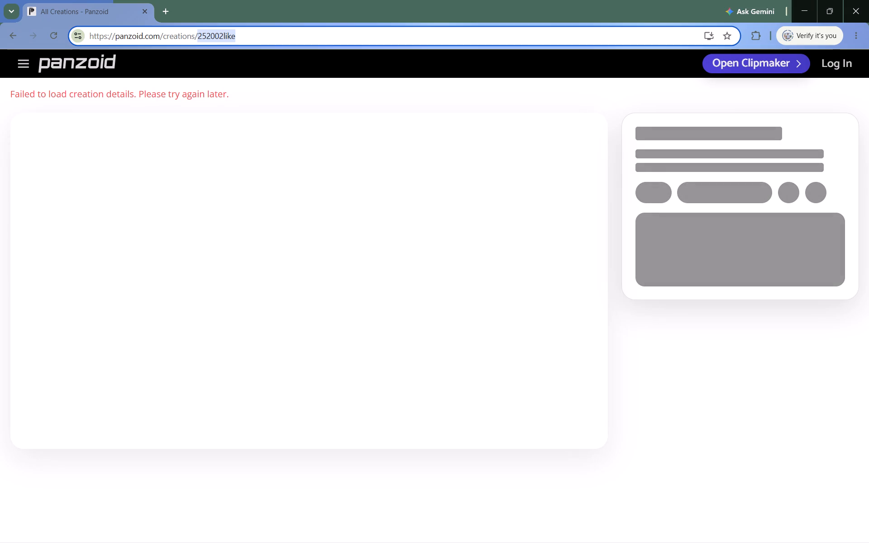
left_click(232, 36)
left_click(236, 36)
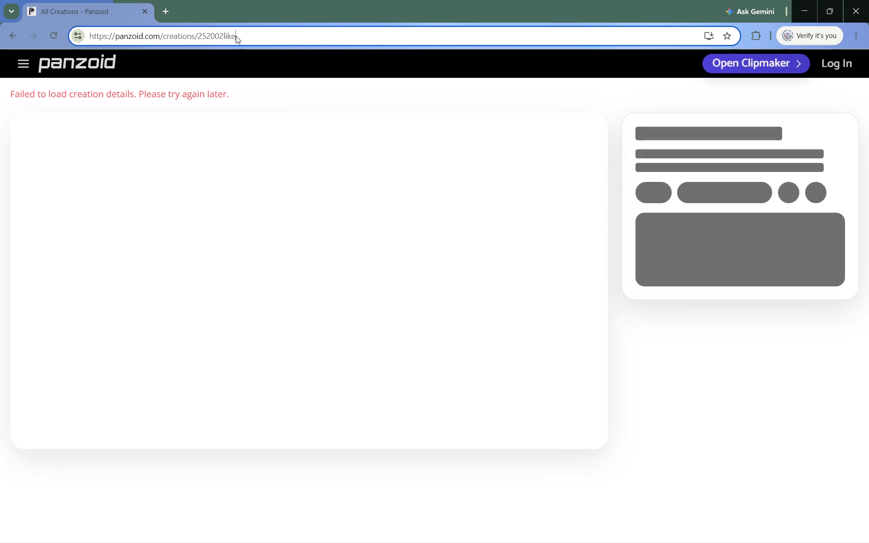
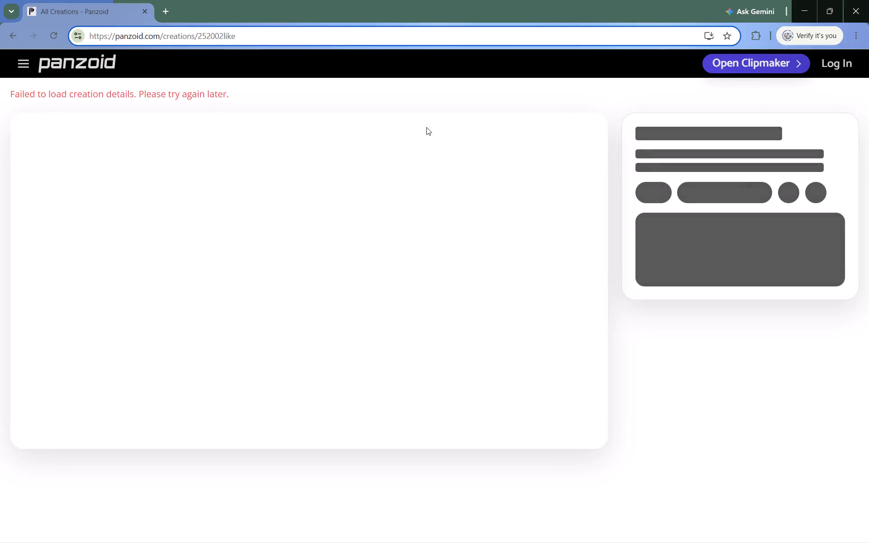
Close the tab with the Panzoid creation page.
left_click(144, 9)
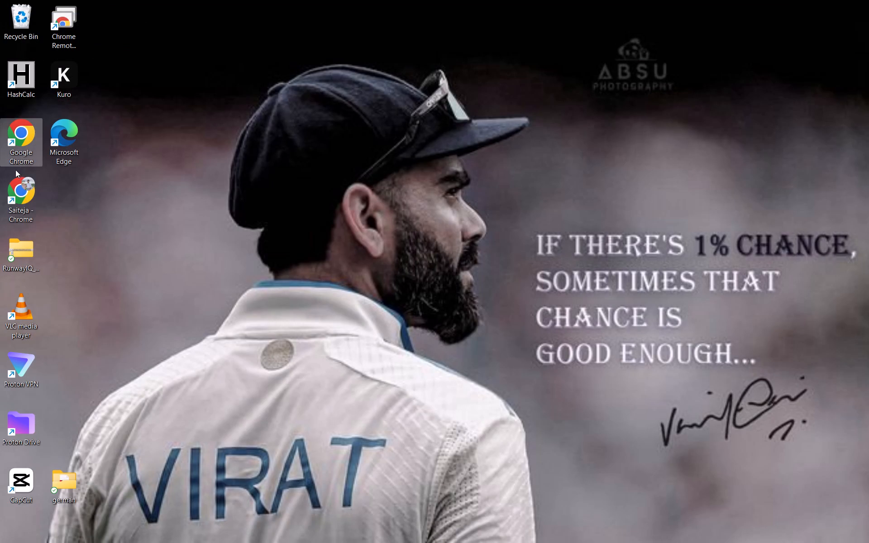
double_click(23, 142)
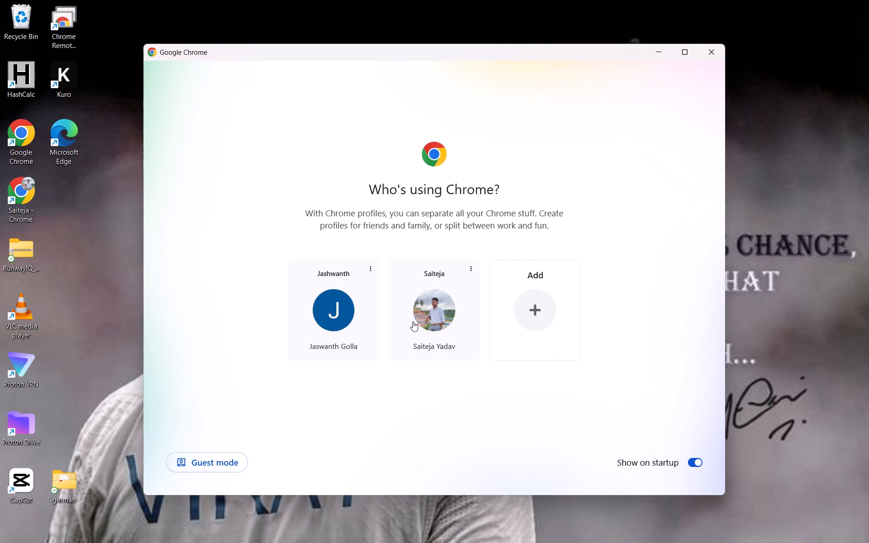
double_click(414, 321)
left_click(379, 215)
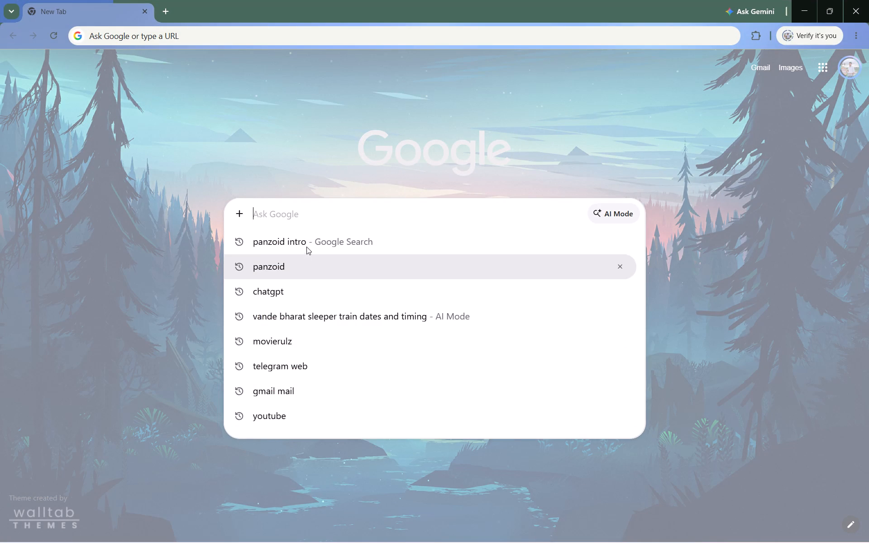
left_click(275, 424)
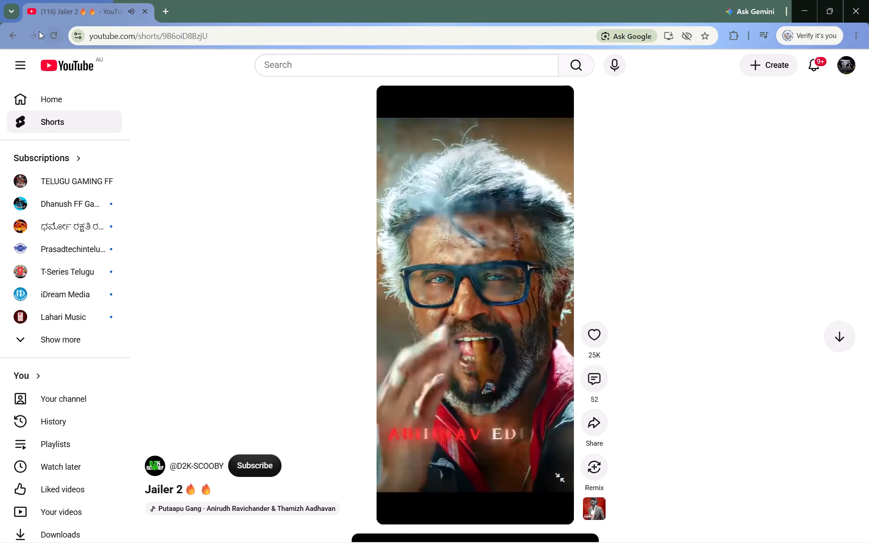
left_click(9, 35)
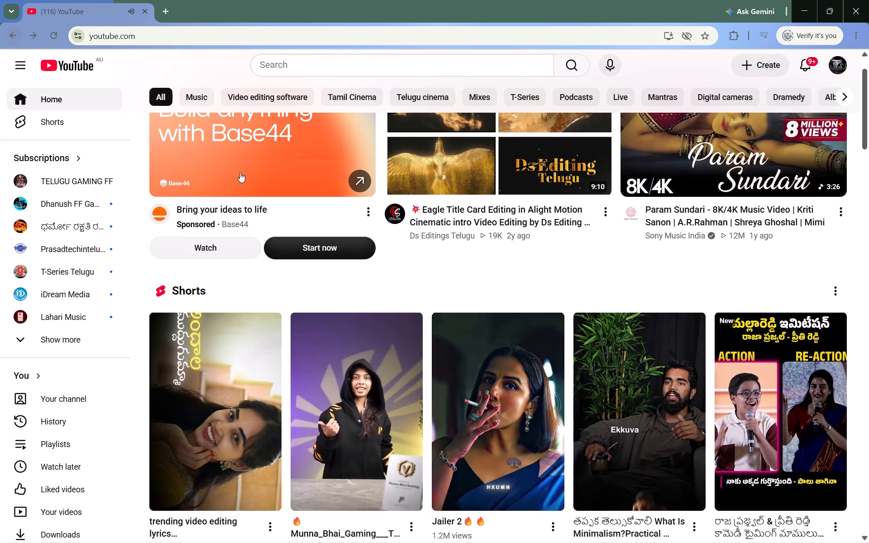
Look through the home feed for title-editing videos, watch the "Leo title full editing - your name" Short and return to the feed.
scroll(391, 343, "down", 5)
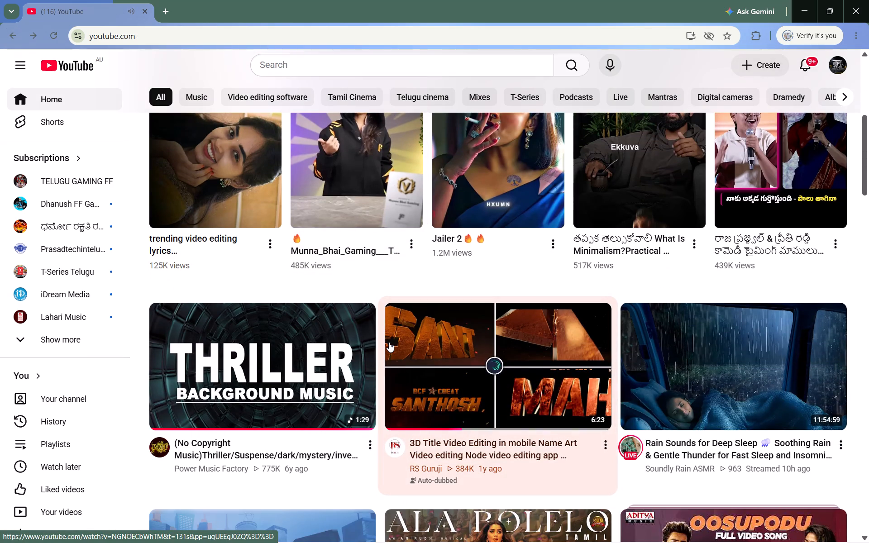
scroll(389, 342, "down", 1)
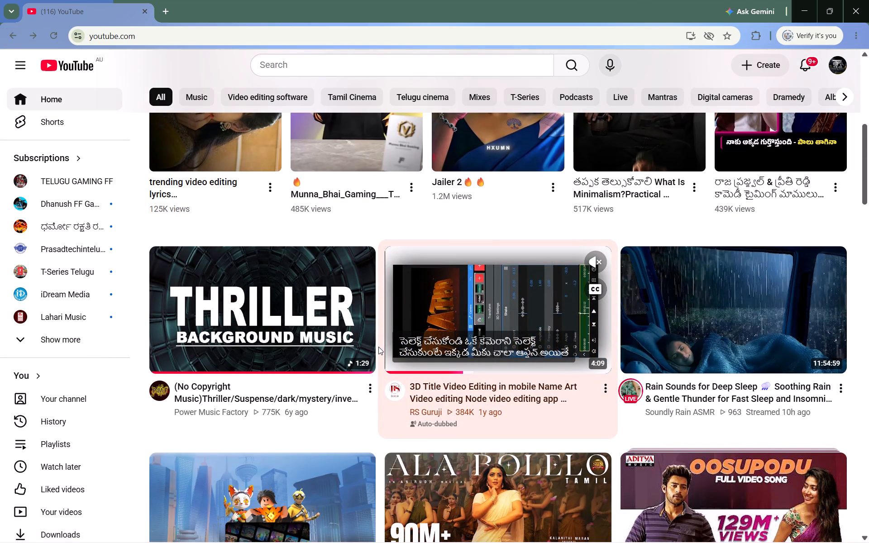
scroll(378, 347, "down", 1)
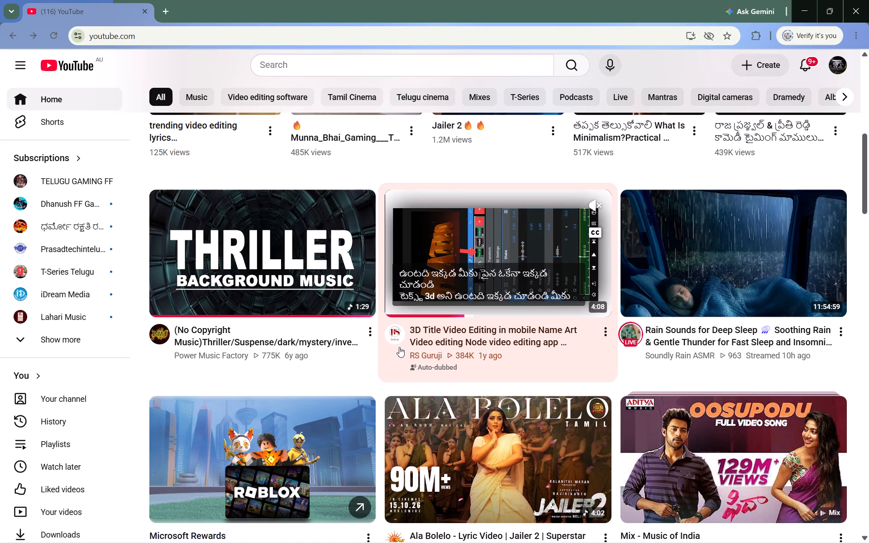
scroll(434, 359, "down", 1)
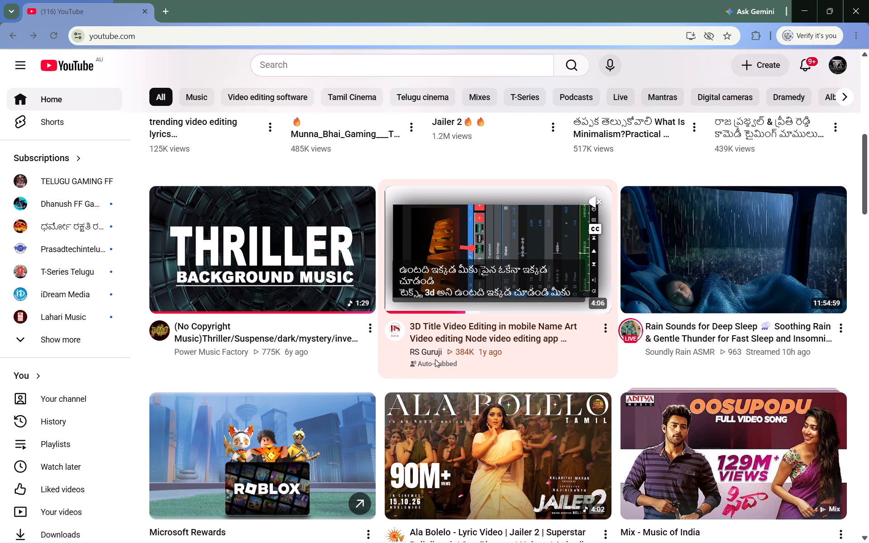
scroll(465, 359, "down", 1)
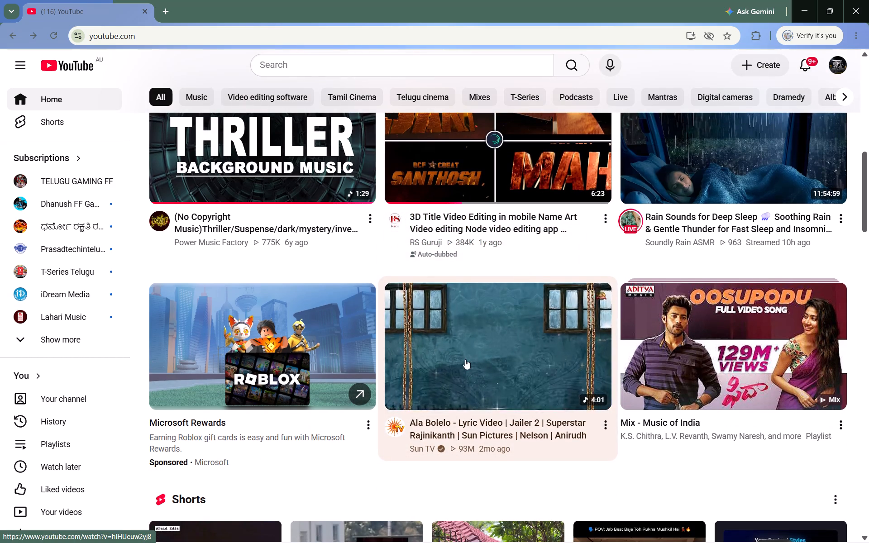
scroll(465, 359, "down", 4)
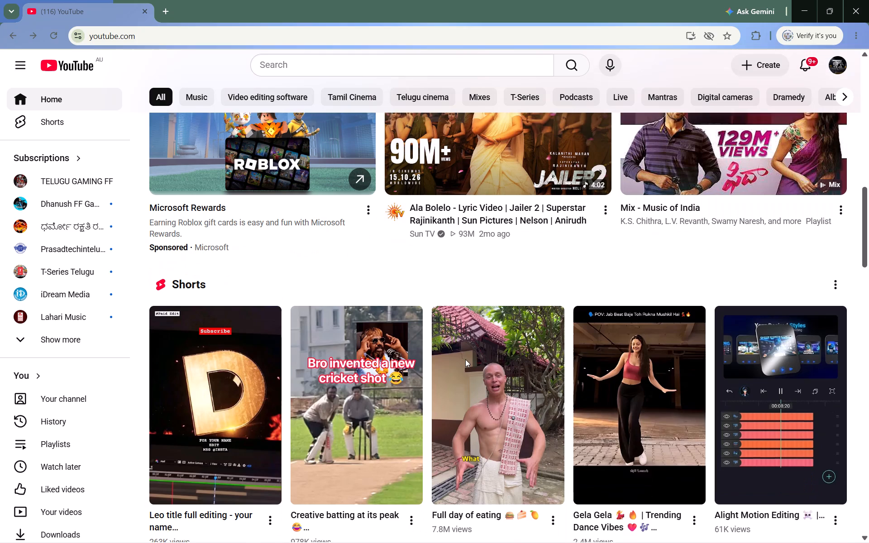
scroll(274, 369, "down", 1)
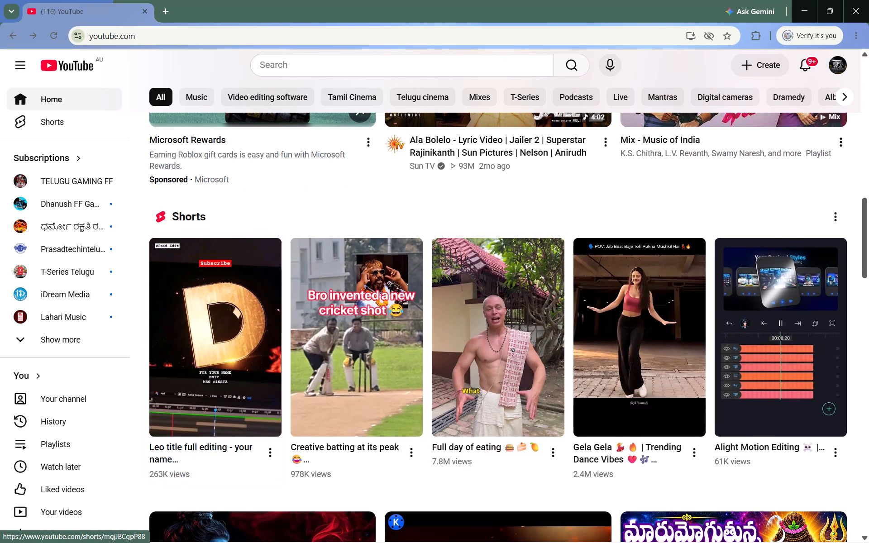
left_click(228, 372)
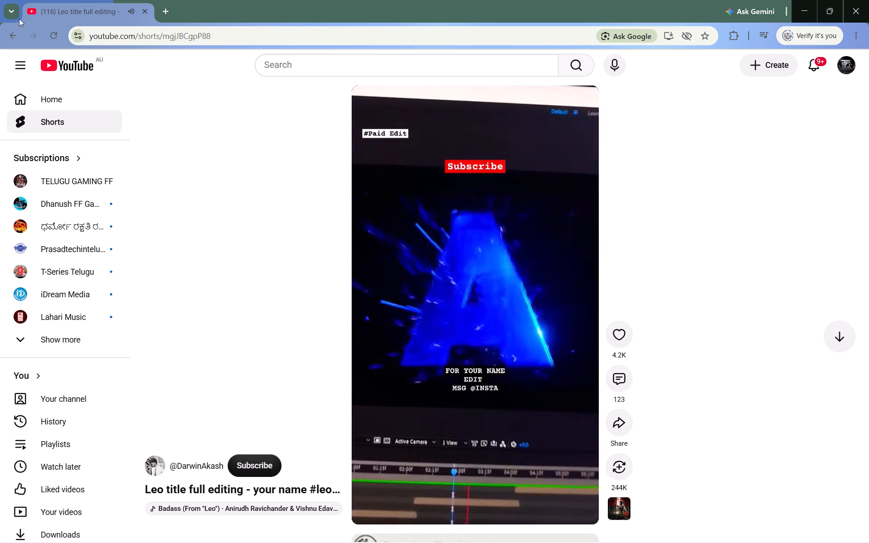
left_click(14, 28)
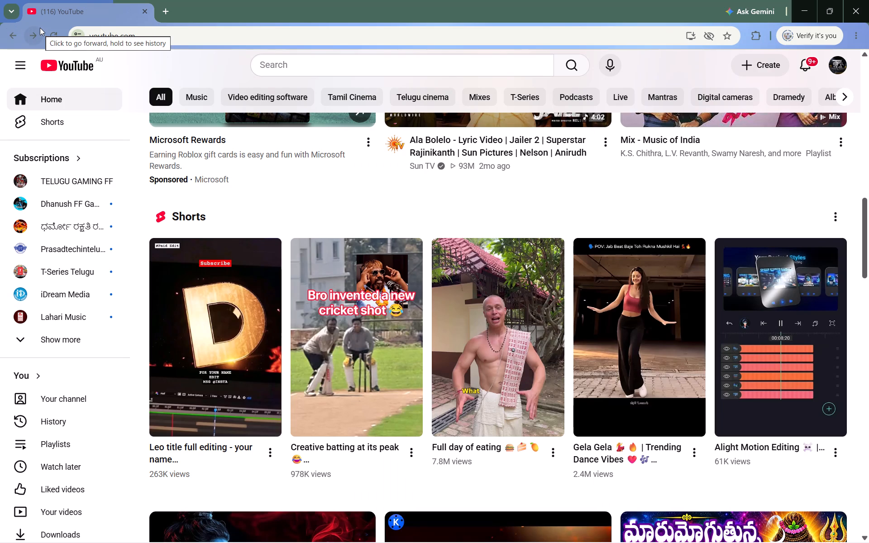
Search YouTube for the earlier query "3d logo intro video editing in capcut".
left_click(281, 65)
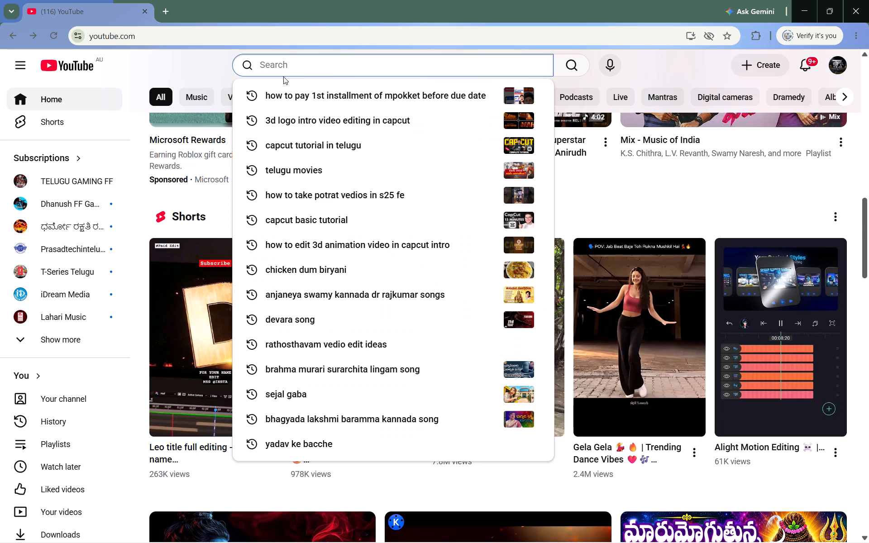
left_click(433, 124)
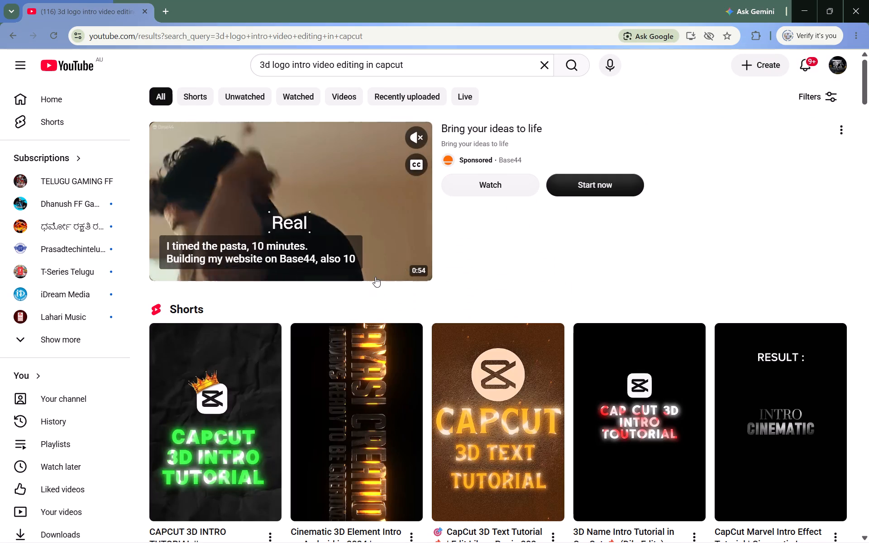
Watch the "CapCut Marvel Intro Effect Tutorial" Short from the search results and pause it at the Mirror mask part.
scroll(375, 277, "down", 1)
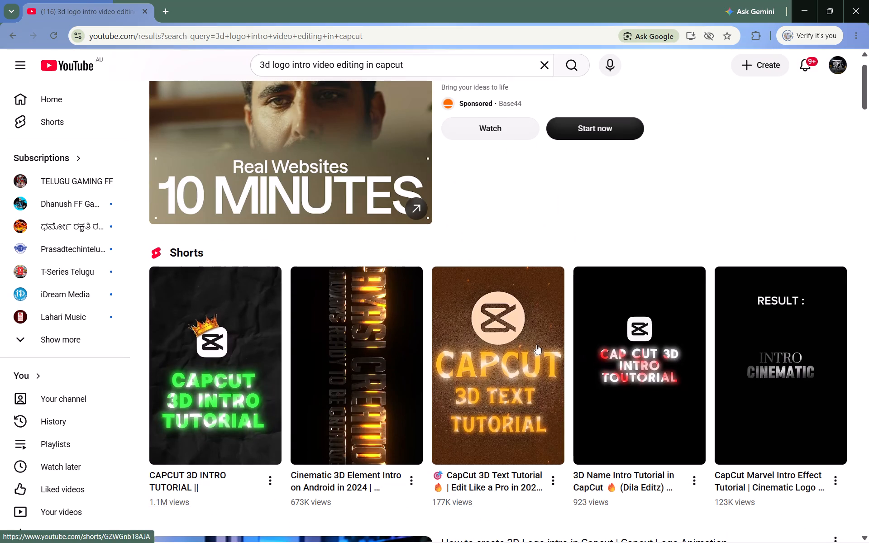
left_click(745, 358)
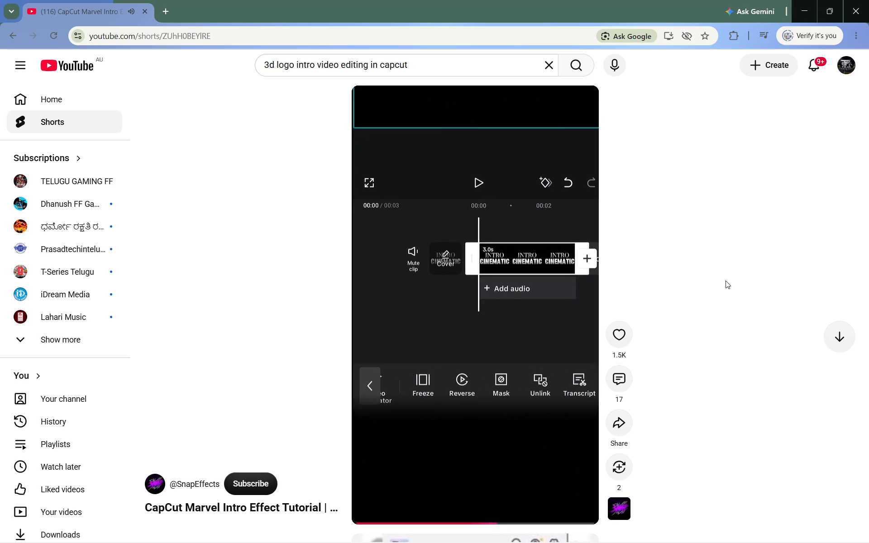
key("space")
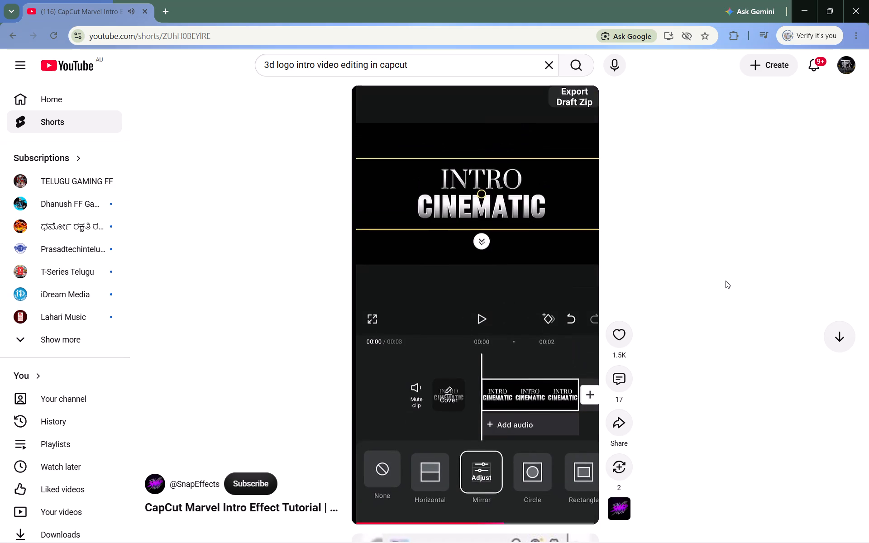
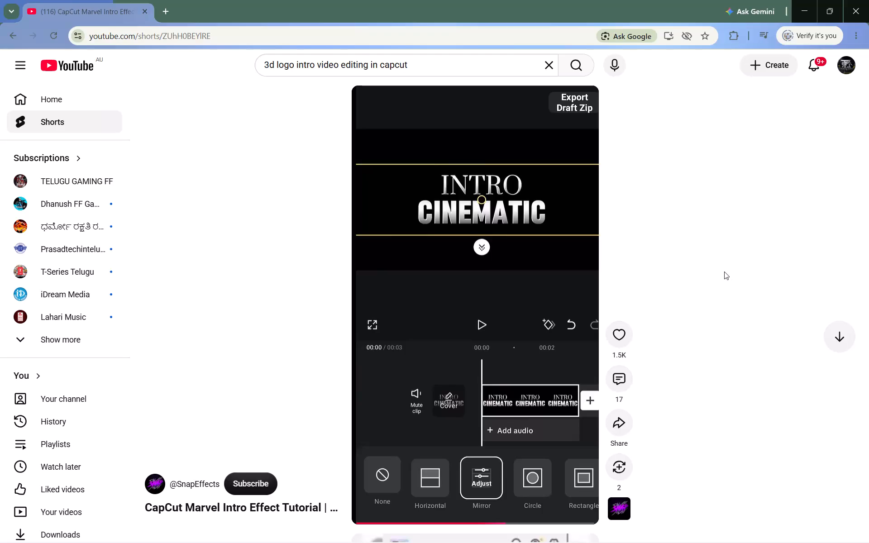
Replay the "CapCut Marvel Intro Effect Tutorial" Short from its beginning and pause it at the empty project timeline.
key("space")
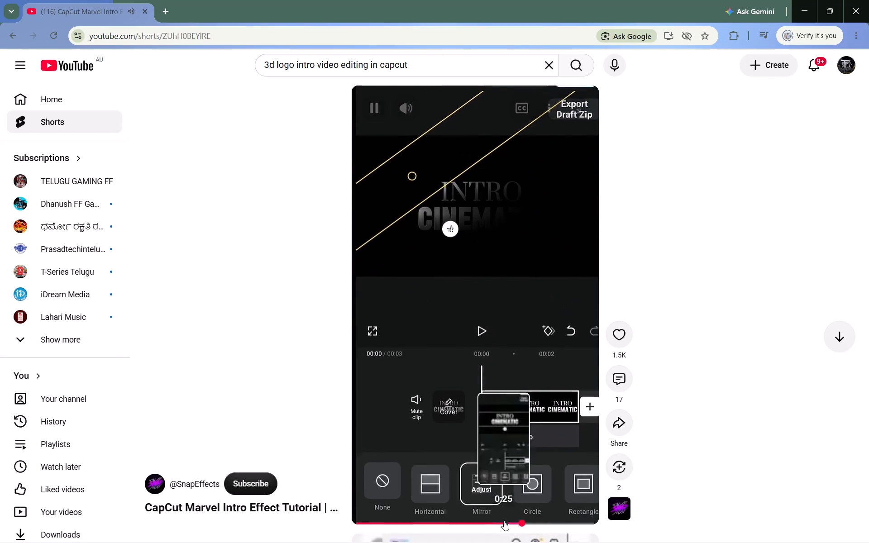
left_click(358, 519)
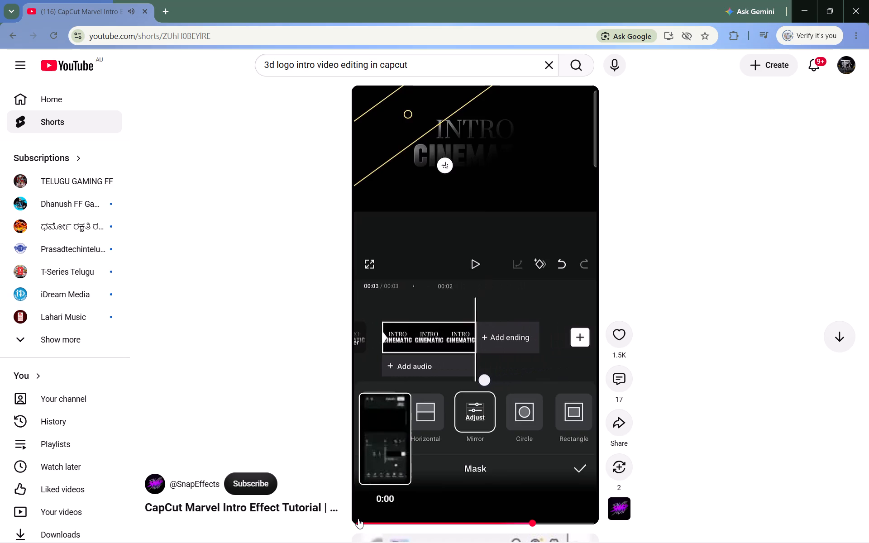
left_click(358, 519)
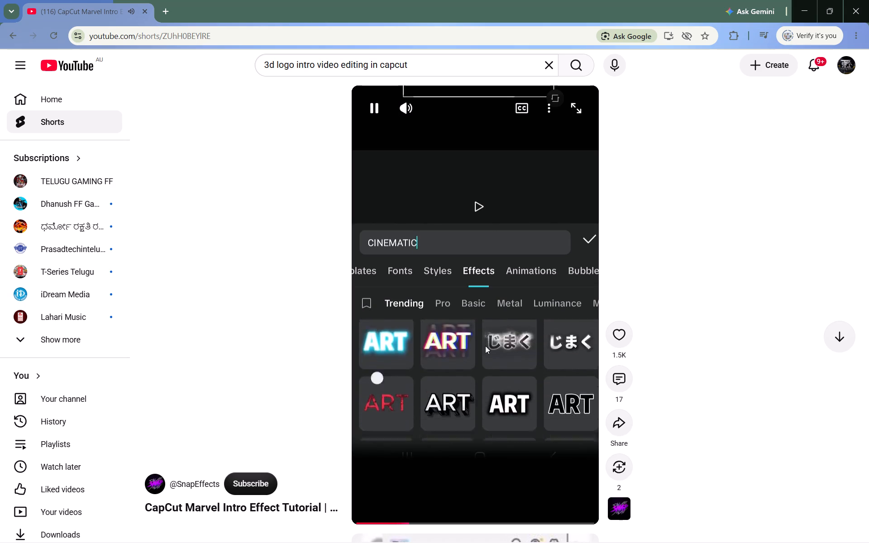
key("space")
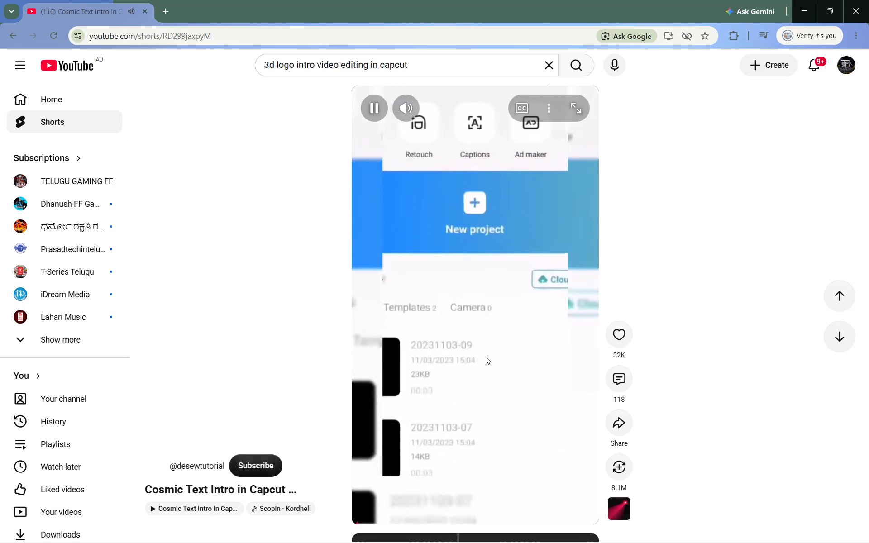
scroll(486, 357, "up", 4)
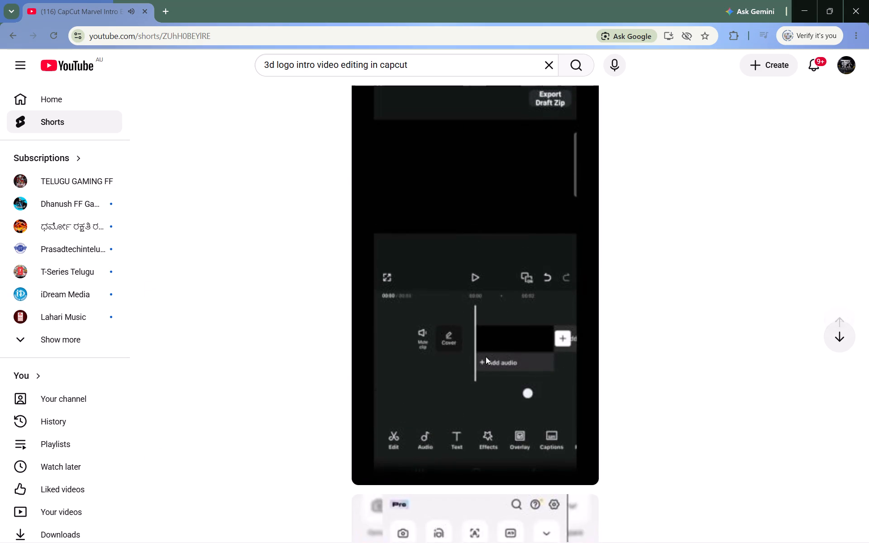
key("space")
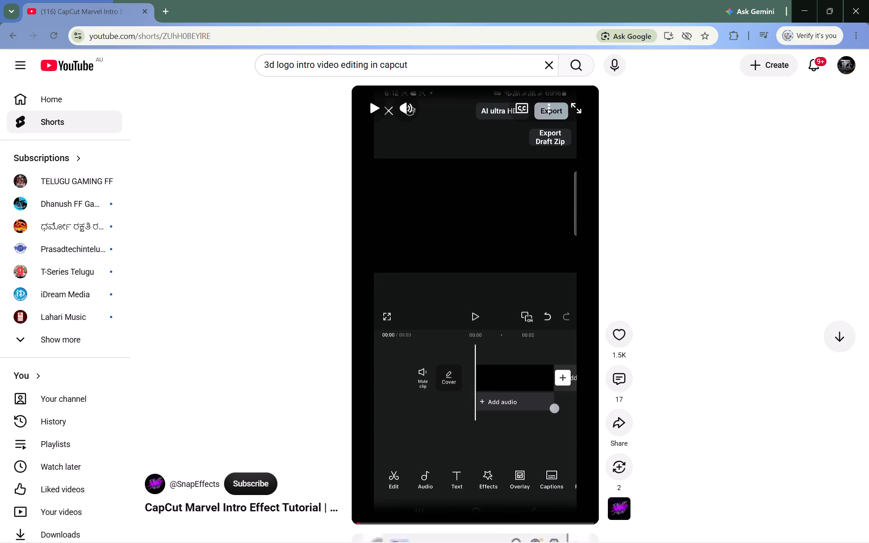
Watch the Short's text-creation part, rewinding as needed, and pause where the "CINEMATIC" text has its metallic effect applied.
key("space")
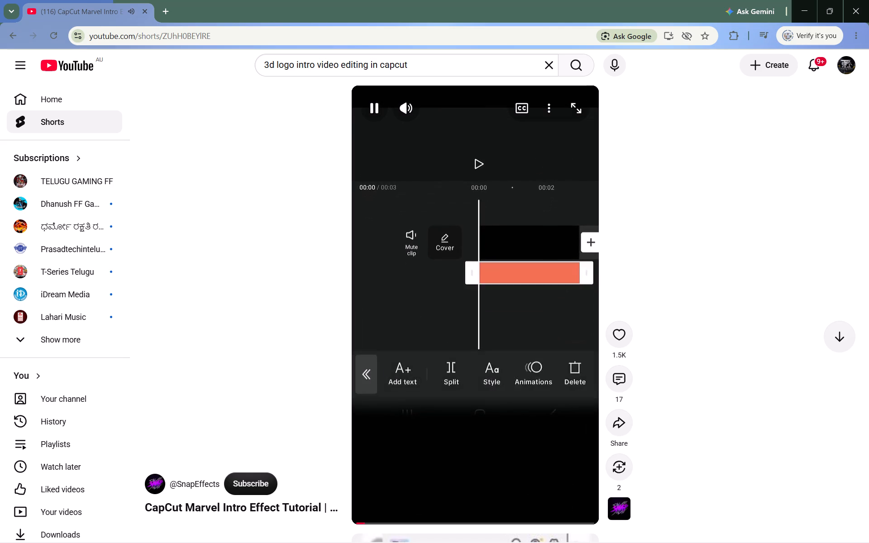
key("Left")
key("Left")
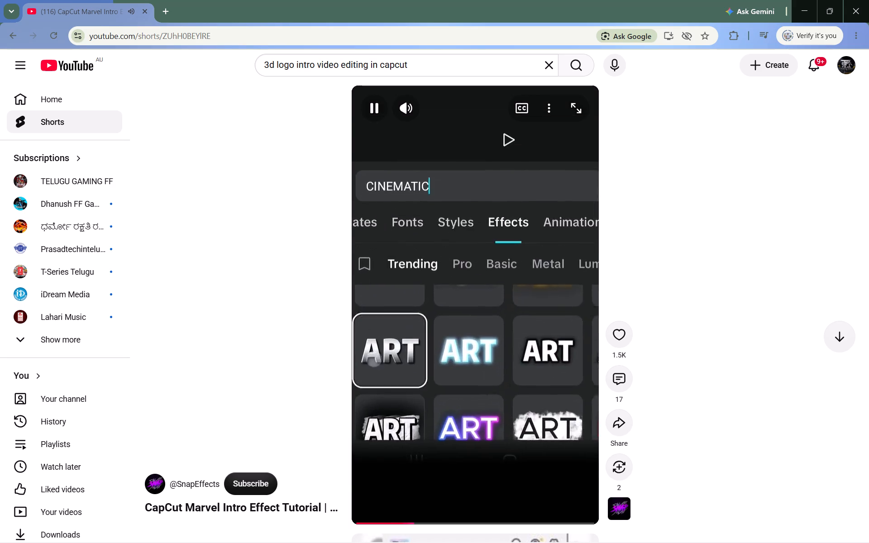
key("space")
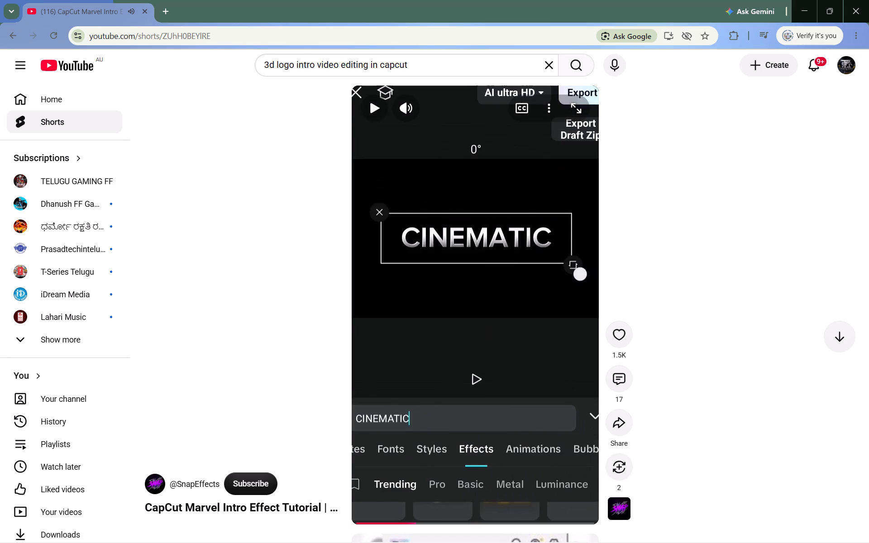
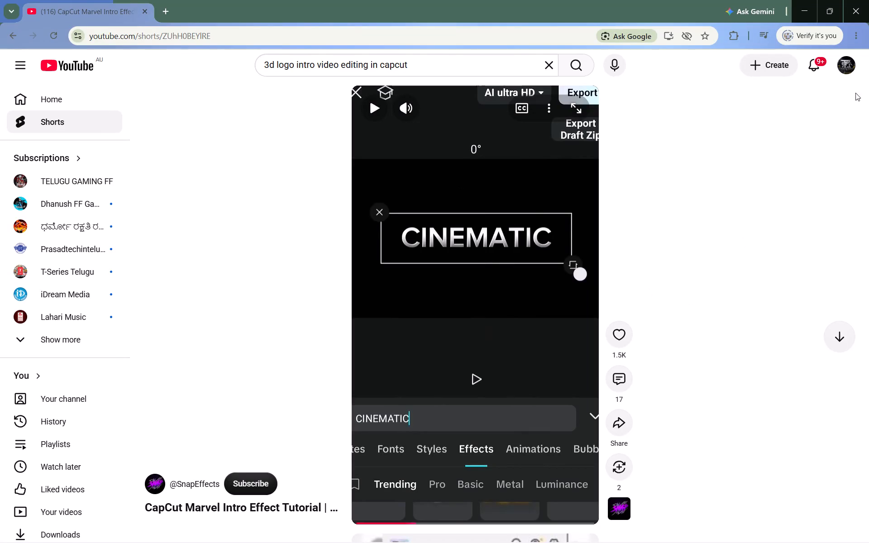
Close the browser and launch CapCut from the desktop, dismissing the windows that open at startup.
left_click(868, 0)
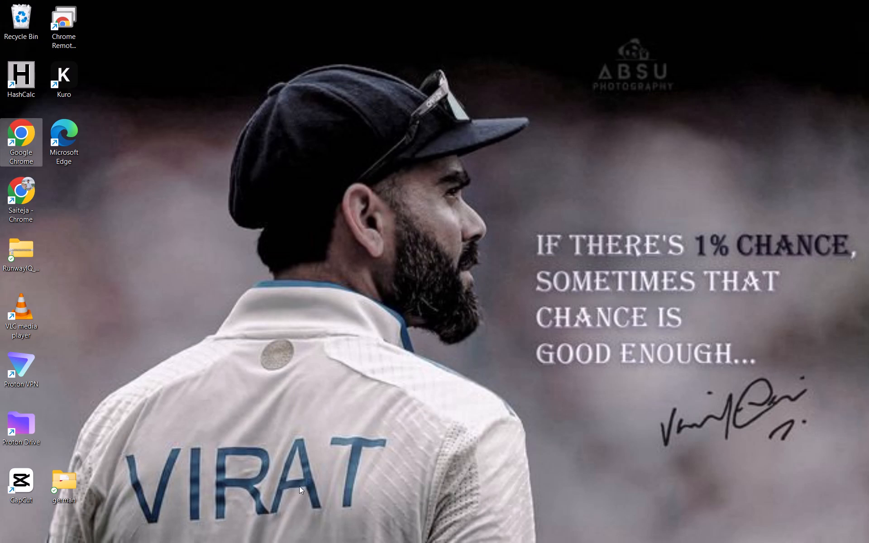
left_click(272, 524)
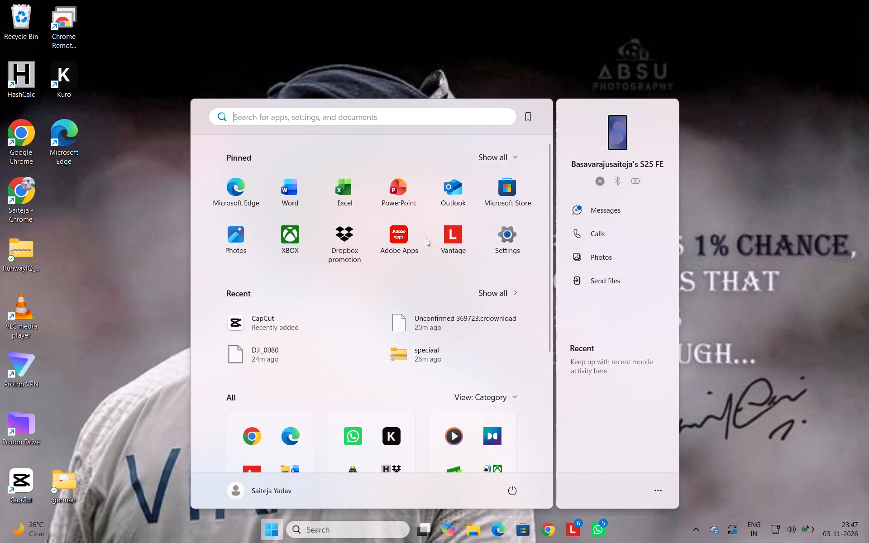
left_click(868, 145)
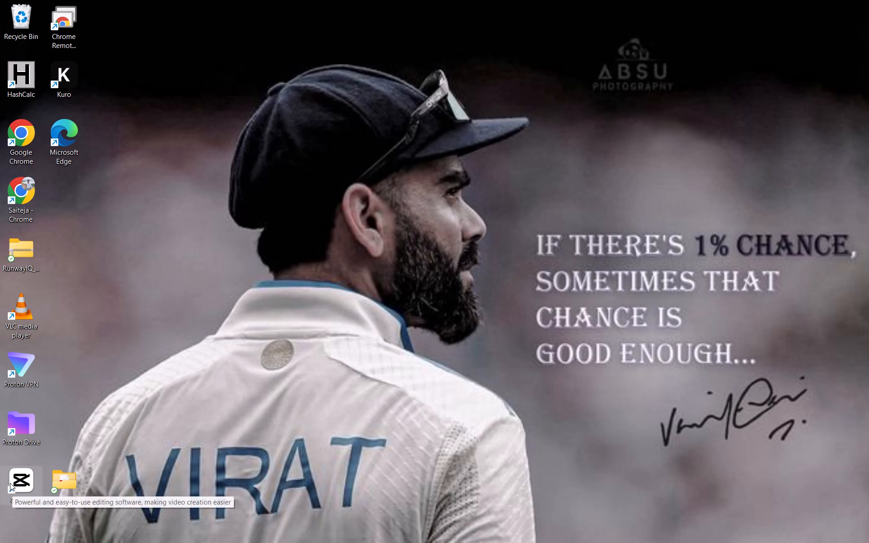
double_click(11, 480)
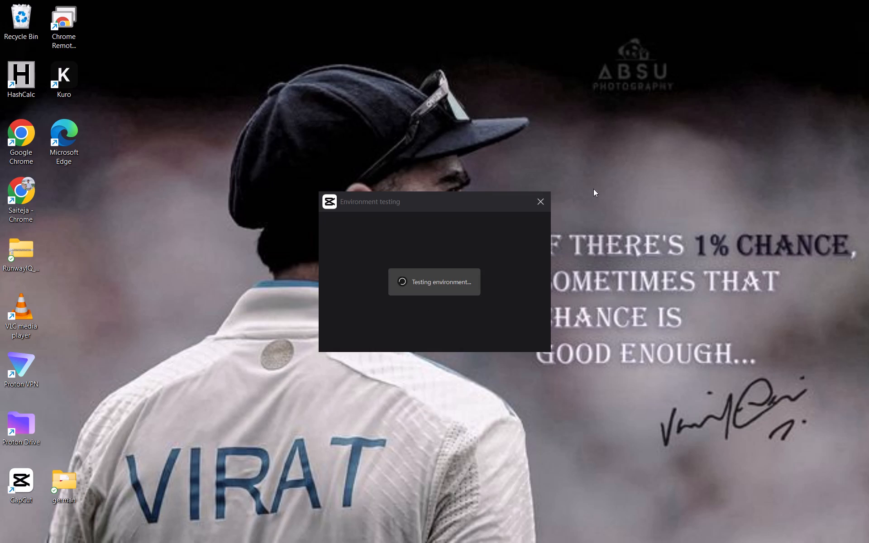
left_click(548, 195)
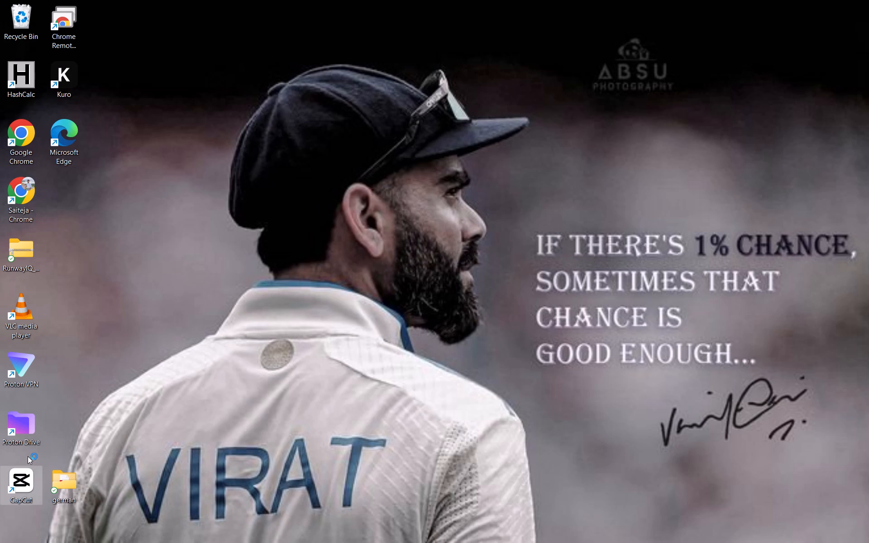
left_click(26, 472)
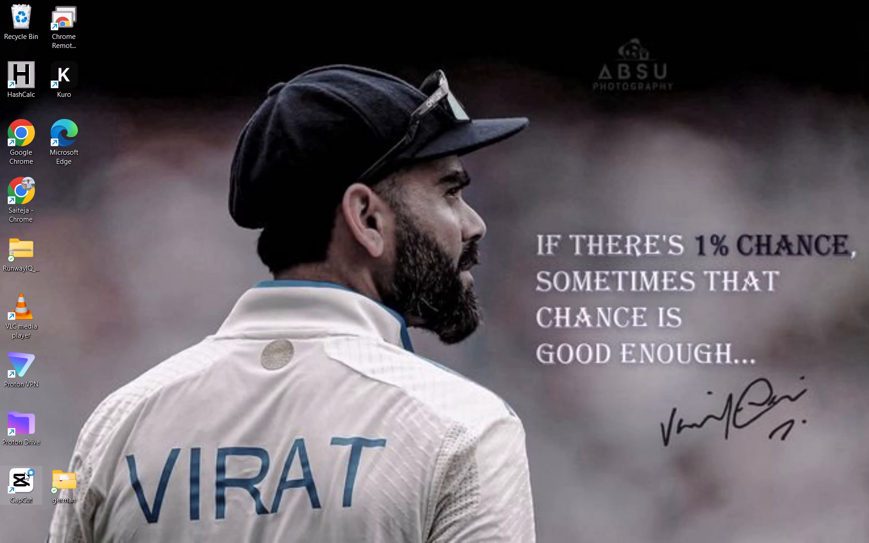
double_click(23, 473)
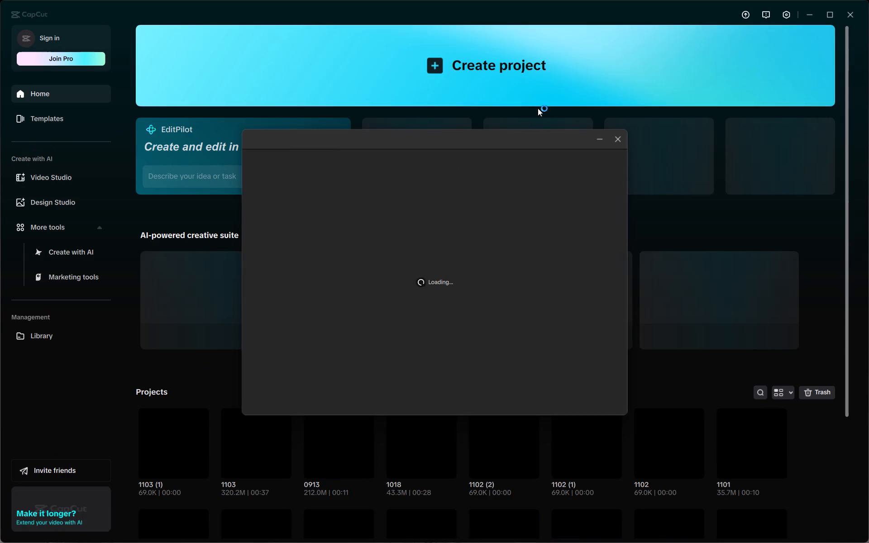
left_click(621, 136)
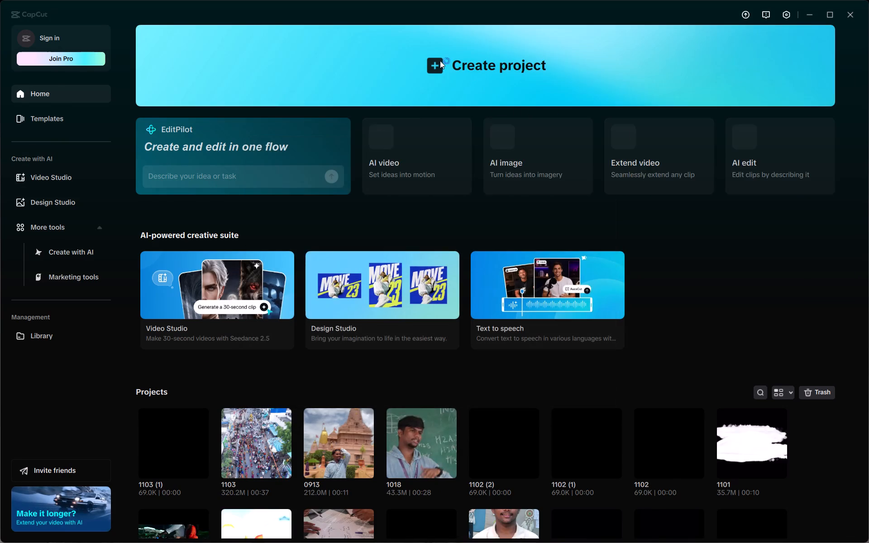
Create a new empty video project.
left_click(439, 61)
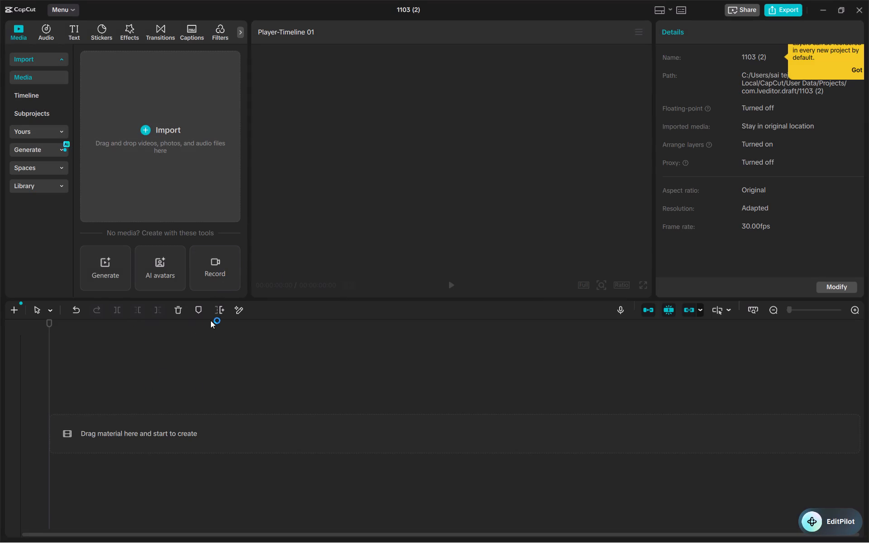
Preview the default text and add it to the start of the timeline.
left_click(69, 32)
left_click(71, 32)
left_click(119, 81)
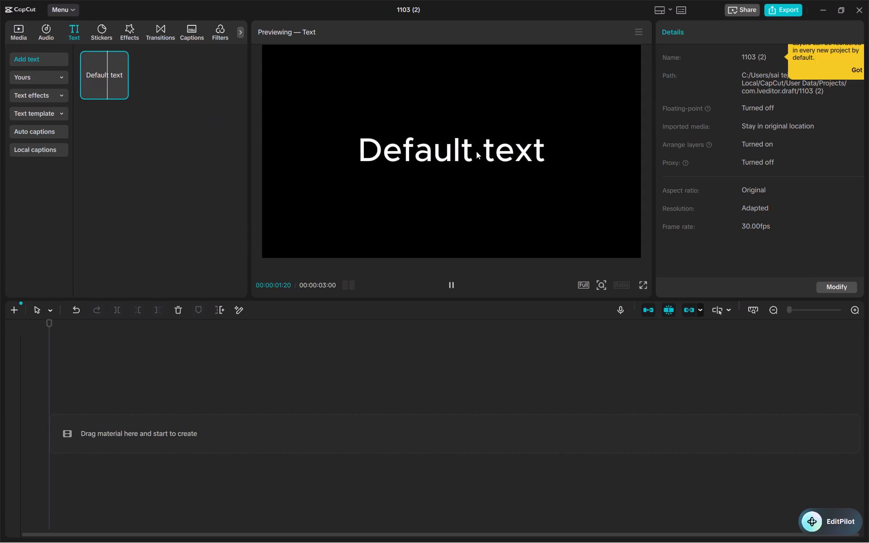
left_click(477, 151)
left_click(122, 77)
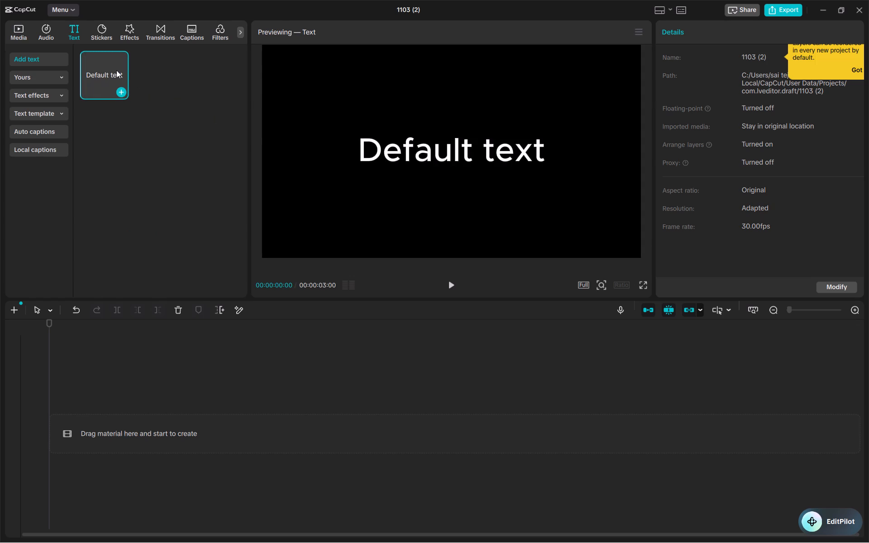
left_click(116, 70)
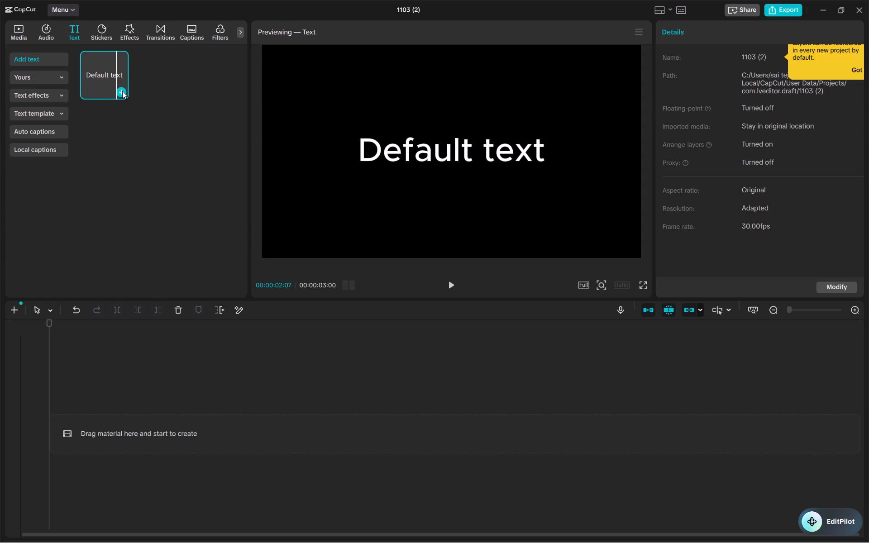
left_click(122, 91)
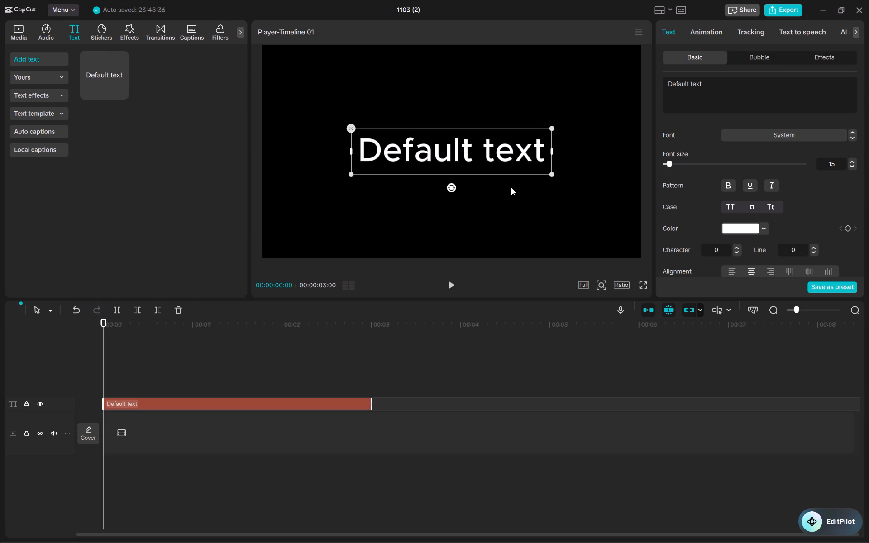
Replace the default text's wording with "OM STUDIO" in capitals.
left_click(543, 151)
left_click(729, 97)
key("BackSpace")
key("BackSpace")
key("BackSpace")
key("BackSpace")
key("BackSpace")
key("BackSpace")
key("BackSpace")
key("BackSpace")
key("BackSpace")
key("BackSpace")
key("BackSpace")
key("BackSpace")
key("BackSpace")
key("BackSpace")
key("BackSpace")
key("BackSpace")
key("BackSpace")
key("BackSpace")
key("BackSpace")
key("BackSpace")
type("om")
key("space")
key("BackSpace")
key("BackSpace")
key("BackSpace")
key("BackSpace")
key("BackSpace")
key("BackSpace")
key("BackSpace")
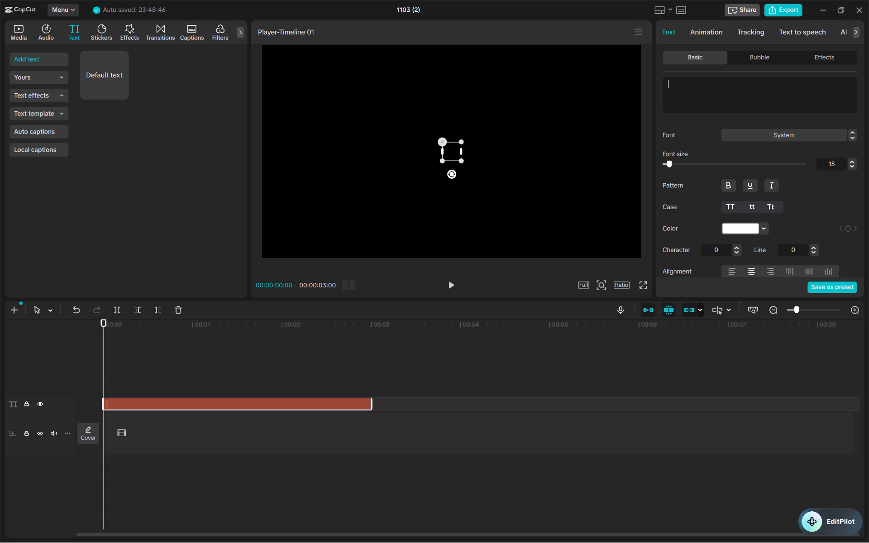
type("OM STUDIOIO")
key("BackSpace")
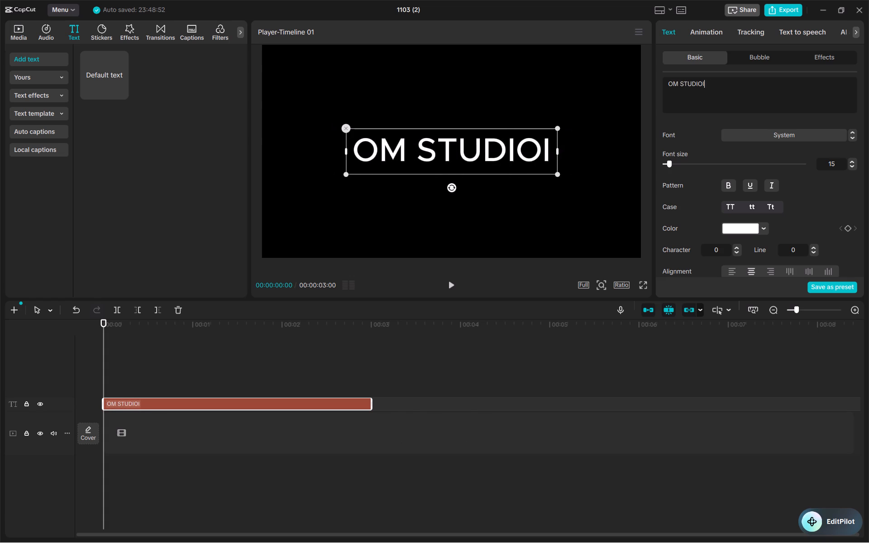
key("BackSpace")
key("space")
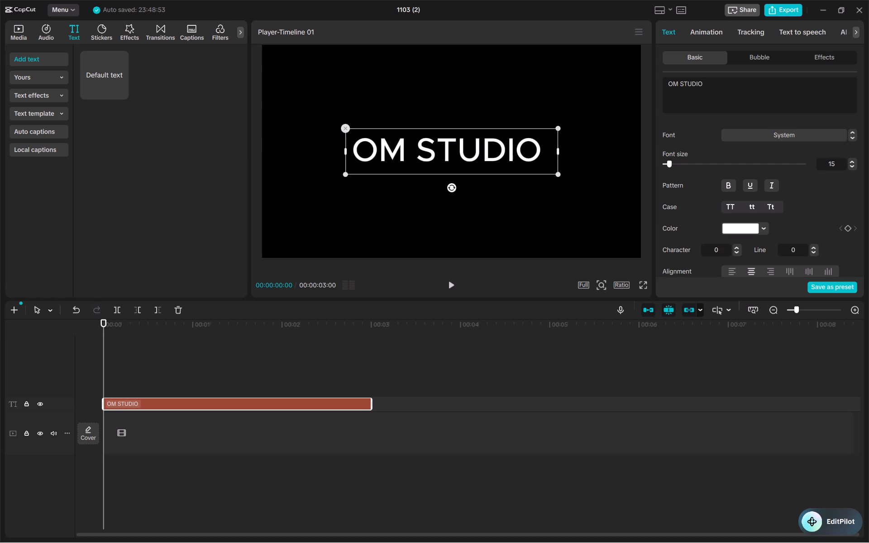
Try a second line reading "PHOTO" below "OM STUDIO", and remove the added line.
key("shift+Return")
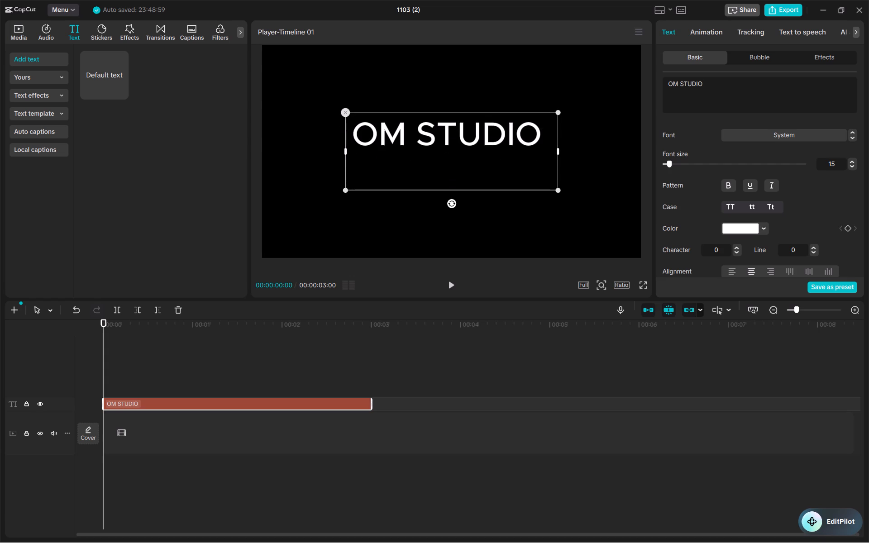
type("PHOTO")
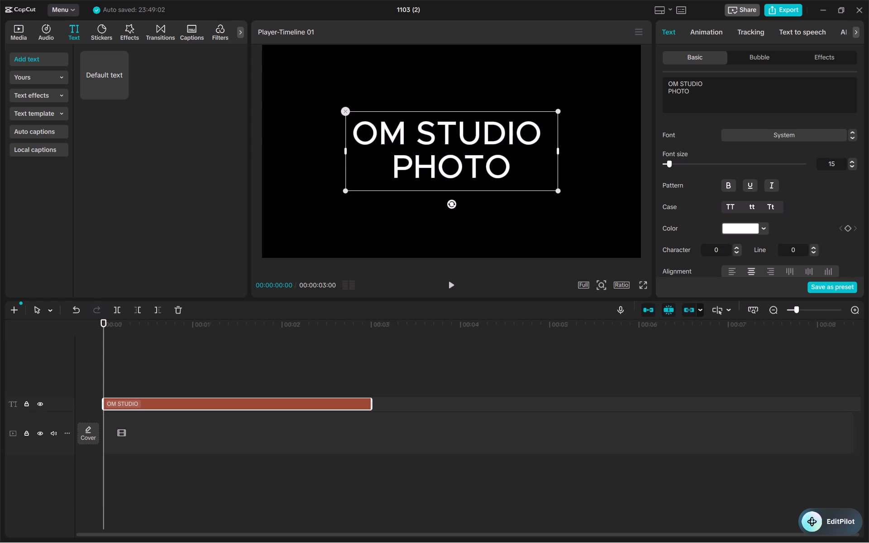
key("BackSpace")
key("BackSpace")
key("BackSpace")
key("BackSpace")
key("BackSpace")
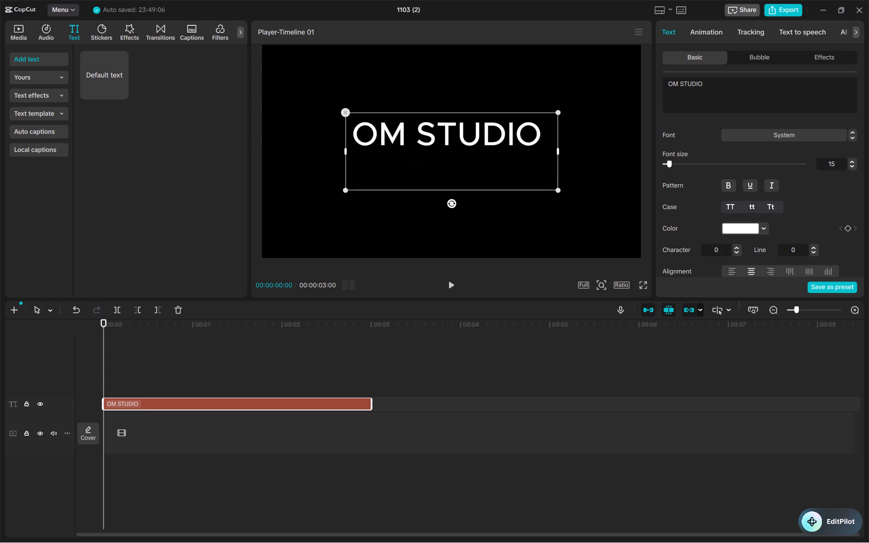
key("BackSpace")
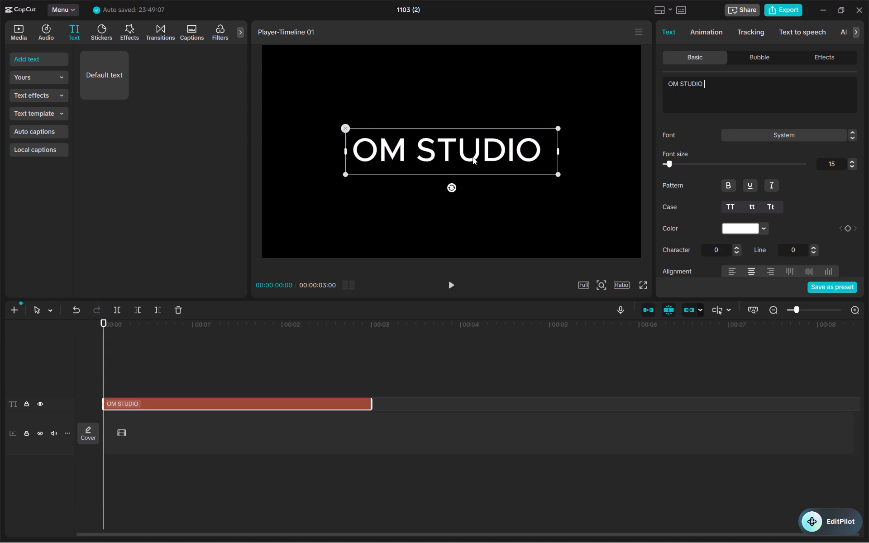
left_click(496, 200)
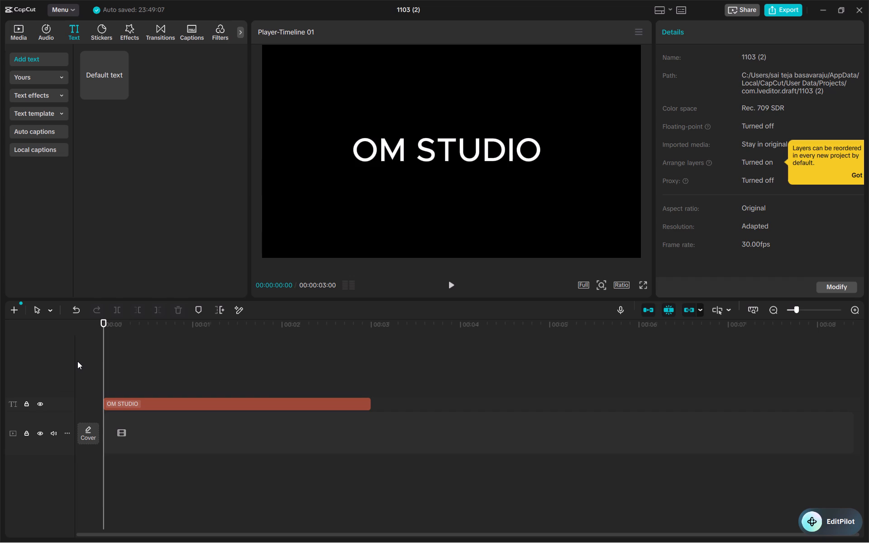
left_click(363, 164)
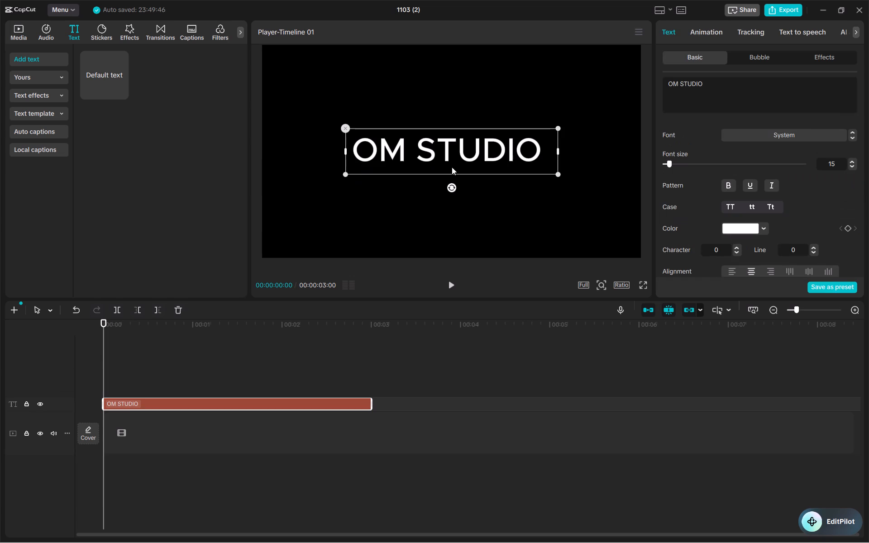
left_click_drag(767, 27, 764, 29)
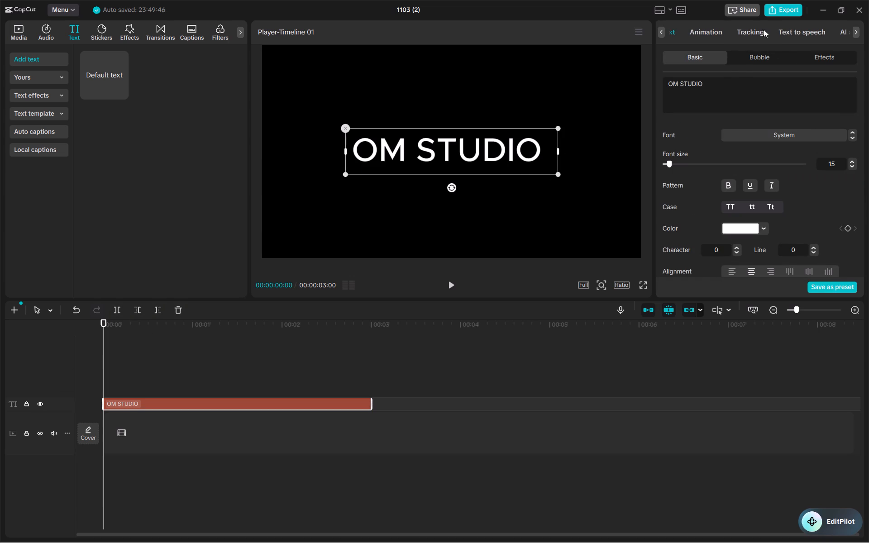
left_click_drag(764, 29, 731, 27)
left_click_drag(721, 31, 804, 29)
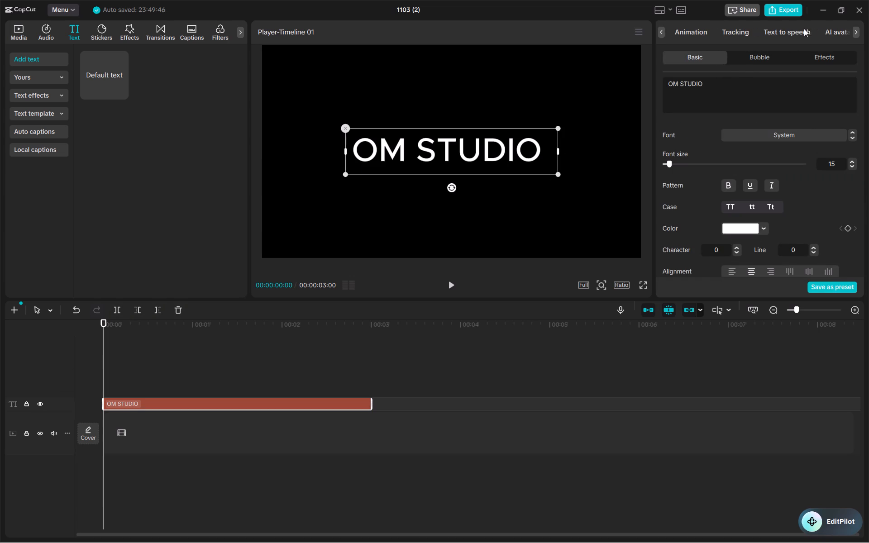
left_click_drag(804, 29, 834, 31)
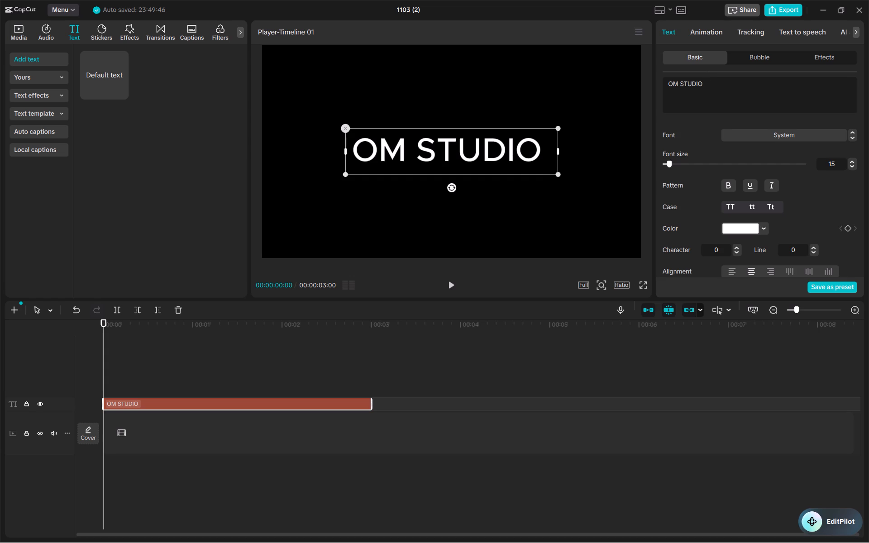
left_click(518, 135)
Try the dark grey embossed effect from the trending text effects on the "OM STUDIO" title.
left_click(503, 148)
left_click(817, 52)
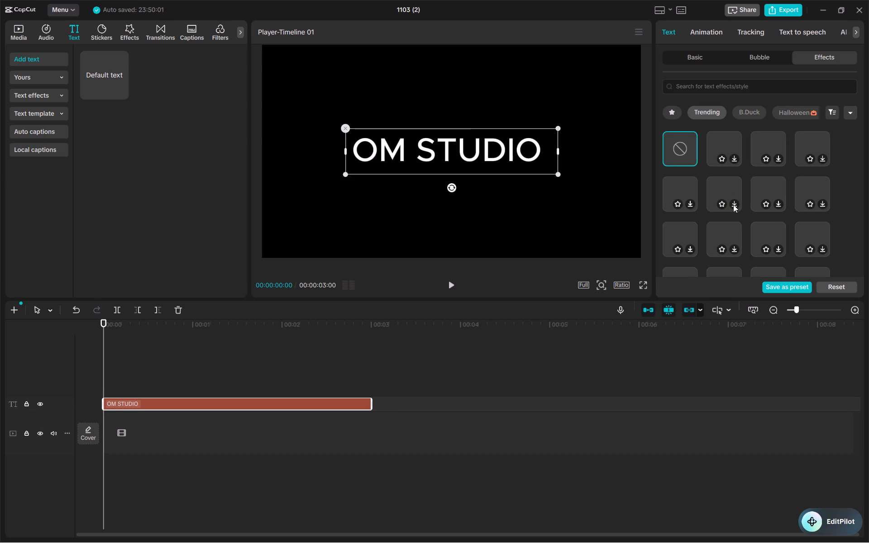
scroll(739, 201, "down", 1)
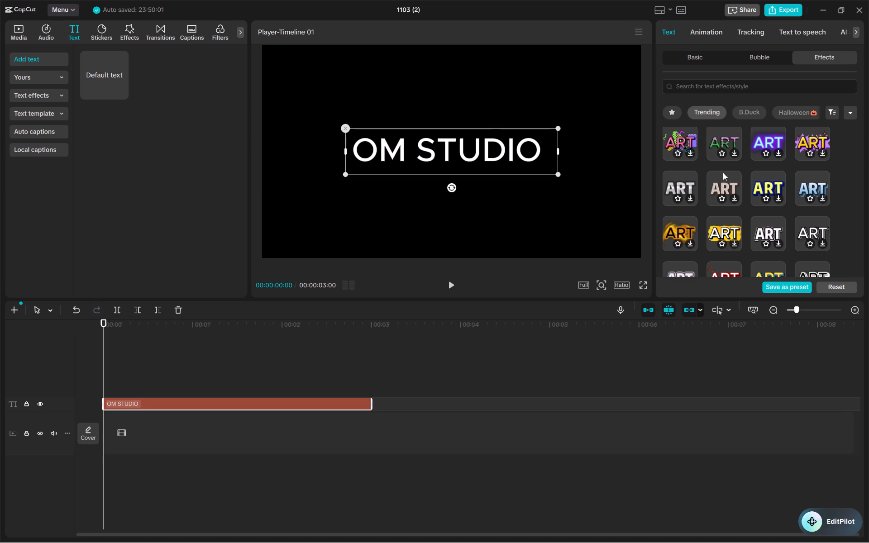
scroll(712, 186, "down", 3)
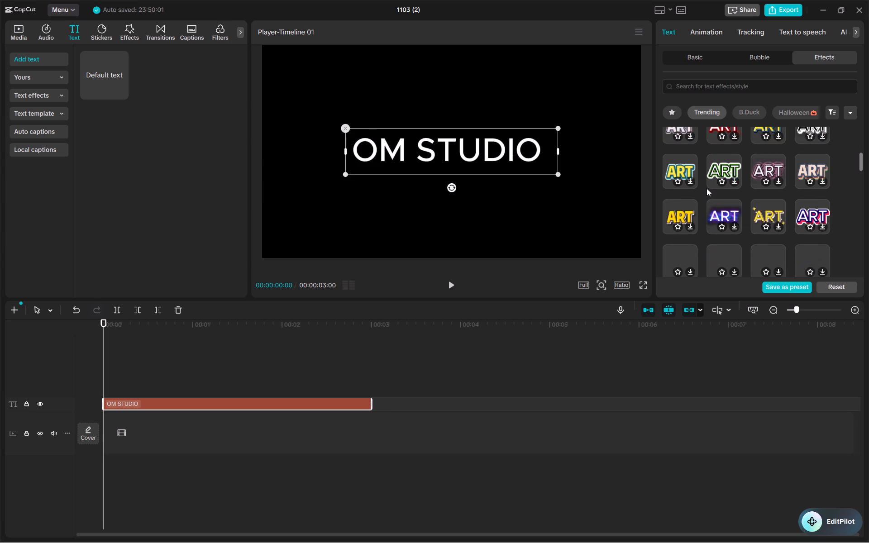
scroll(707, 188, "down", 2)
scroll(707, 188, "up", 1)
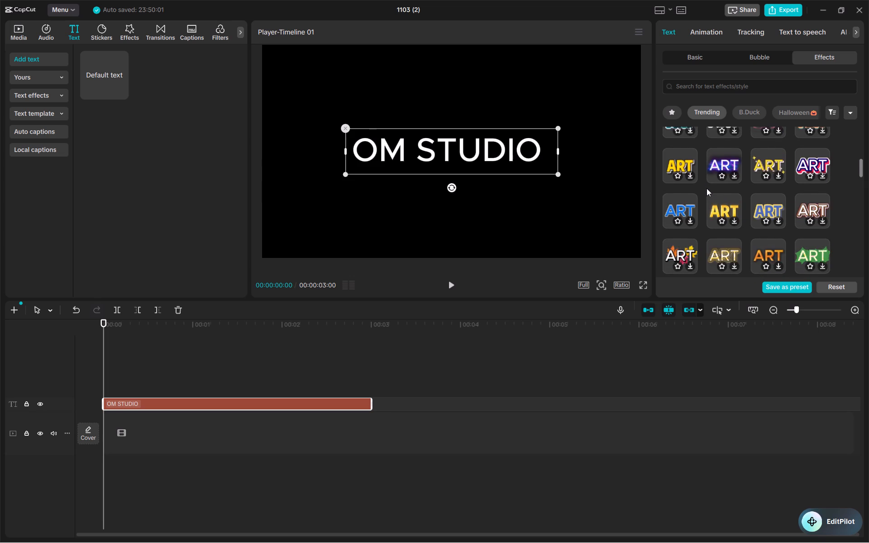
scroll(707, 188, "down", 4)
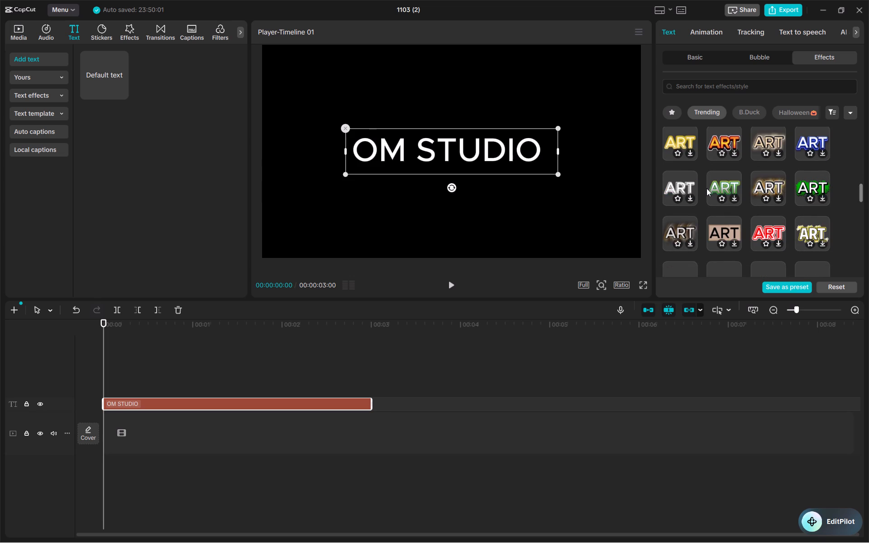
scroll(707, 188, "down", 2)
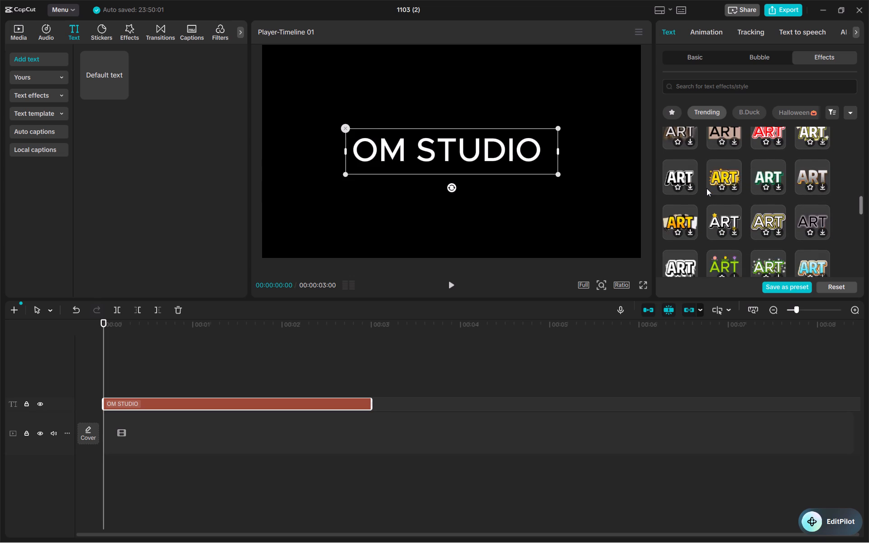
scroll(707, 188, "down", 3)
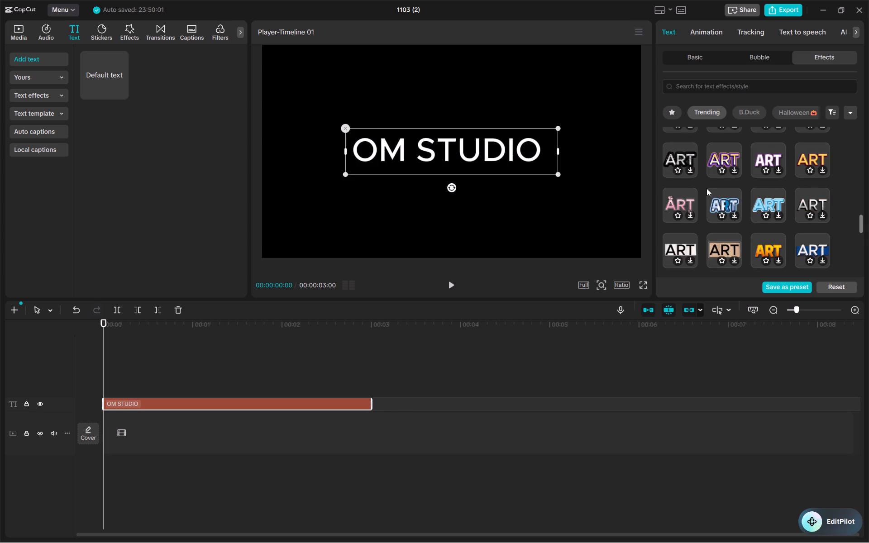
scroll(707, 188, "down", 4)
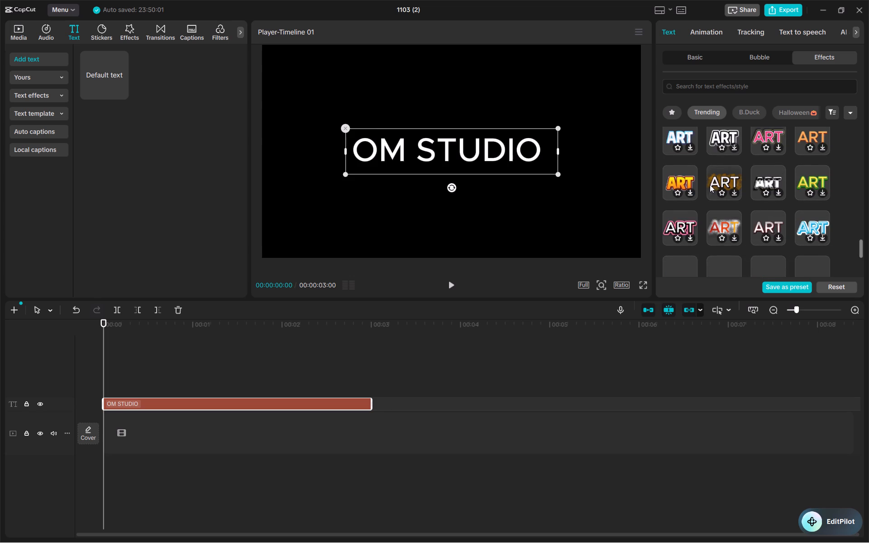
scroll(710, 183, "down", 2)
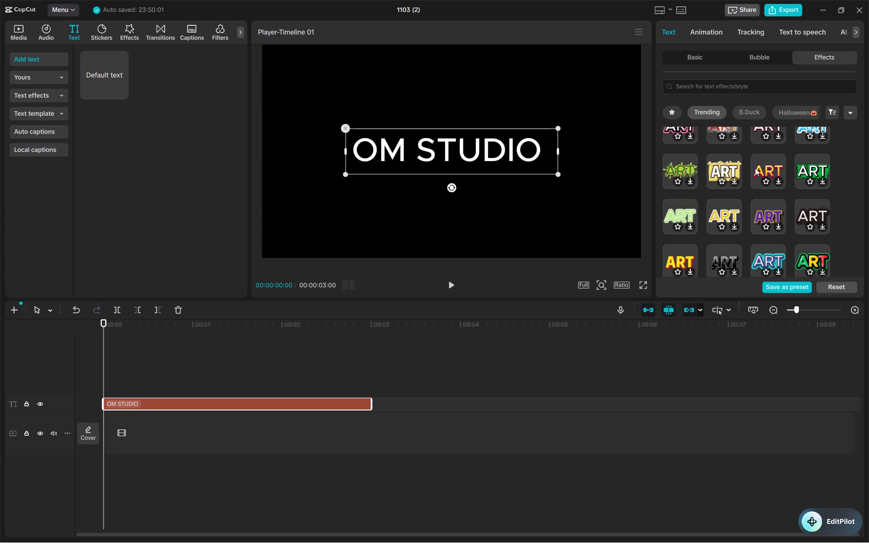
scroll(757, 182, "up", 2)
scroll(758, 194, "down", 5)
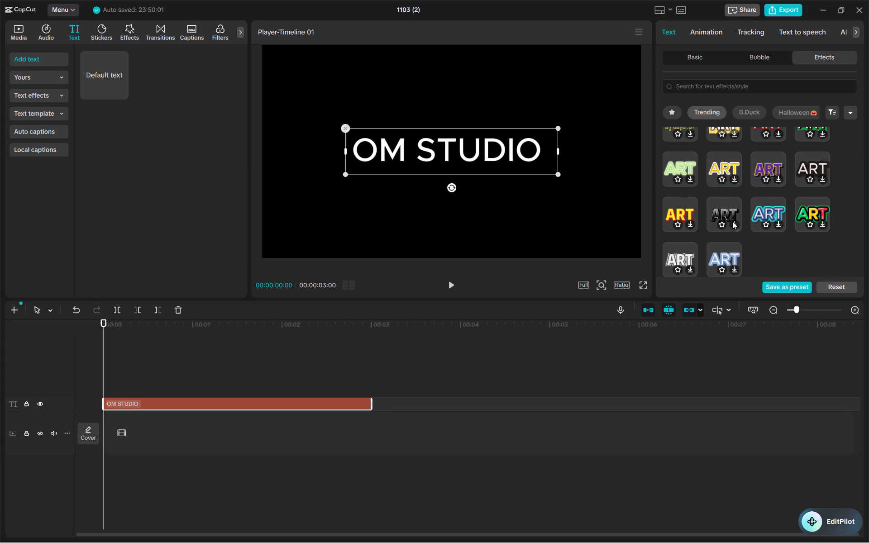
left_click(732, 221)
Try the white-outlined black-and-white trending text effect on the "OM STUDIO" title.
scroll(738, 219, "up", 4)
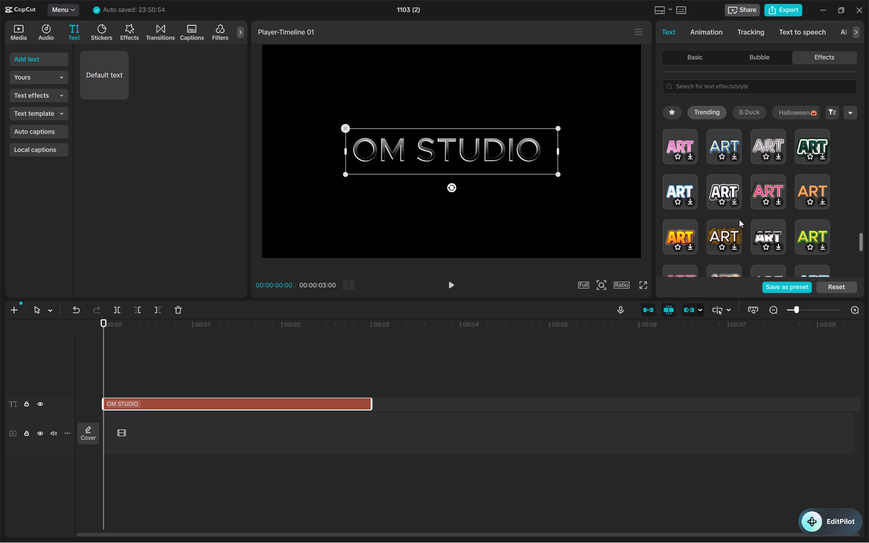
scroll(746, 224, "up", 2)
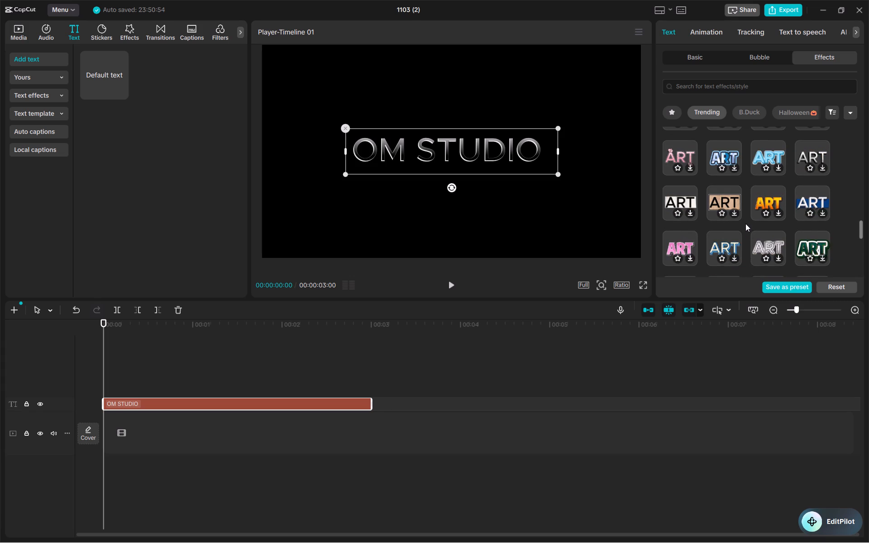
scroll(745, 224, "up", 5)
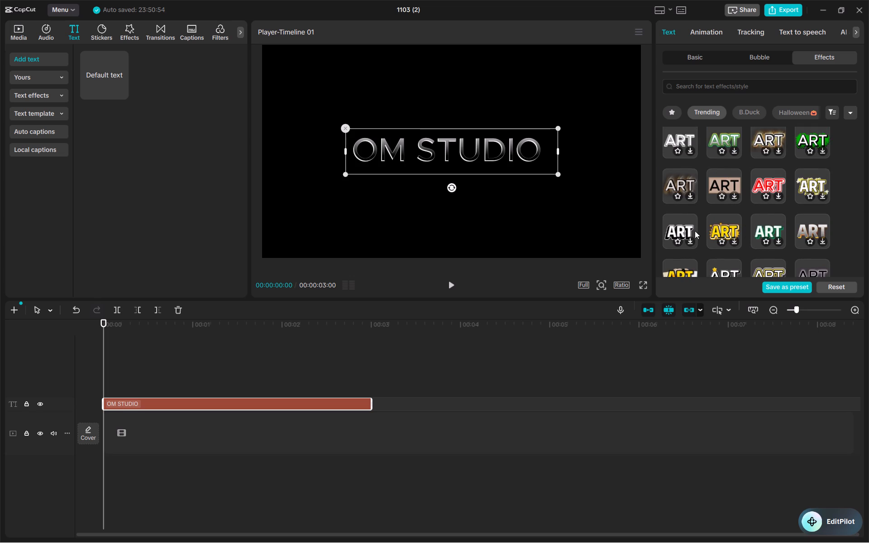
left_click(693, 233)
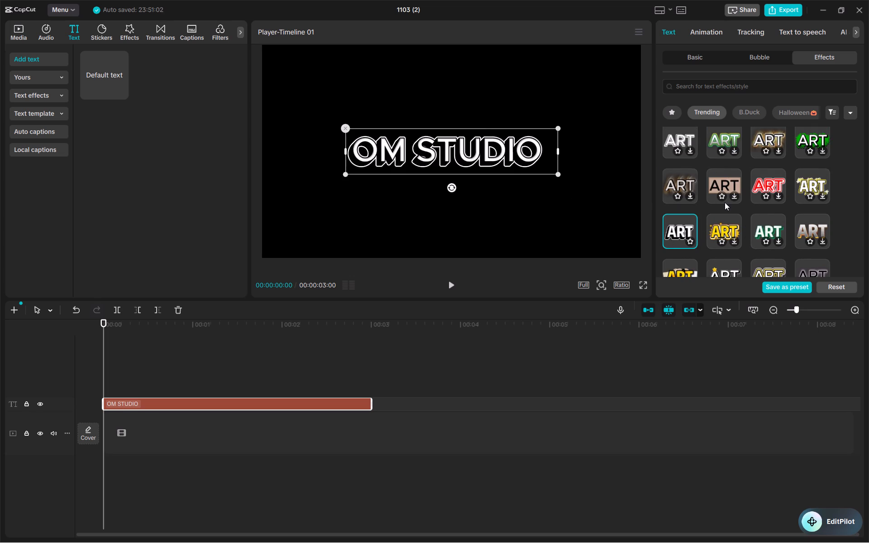
Apply the silver-grey metallic effect near the start of the trending text effects to "OM STUDIO".
scroll(725, 200, "up", 7)
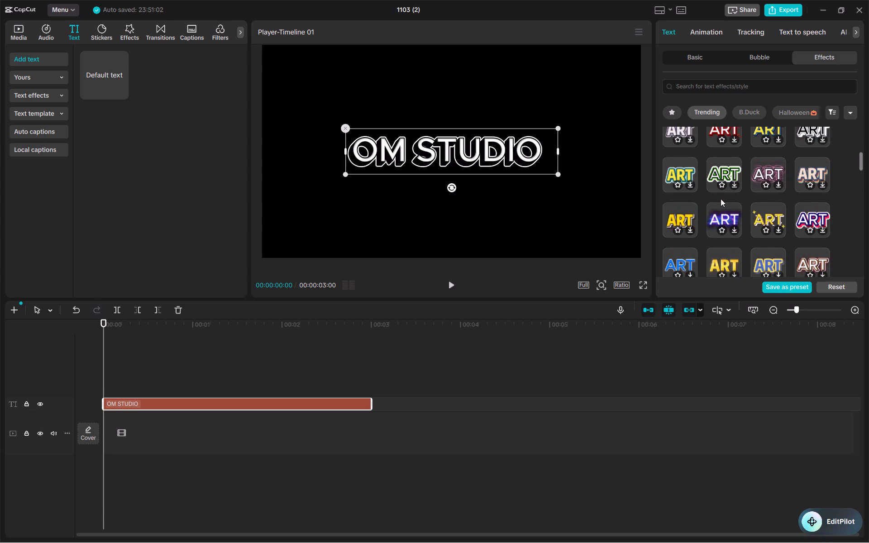
scroll(721, 199, "up", 6)
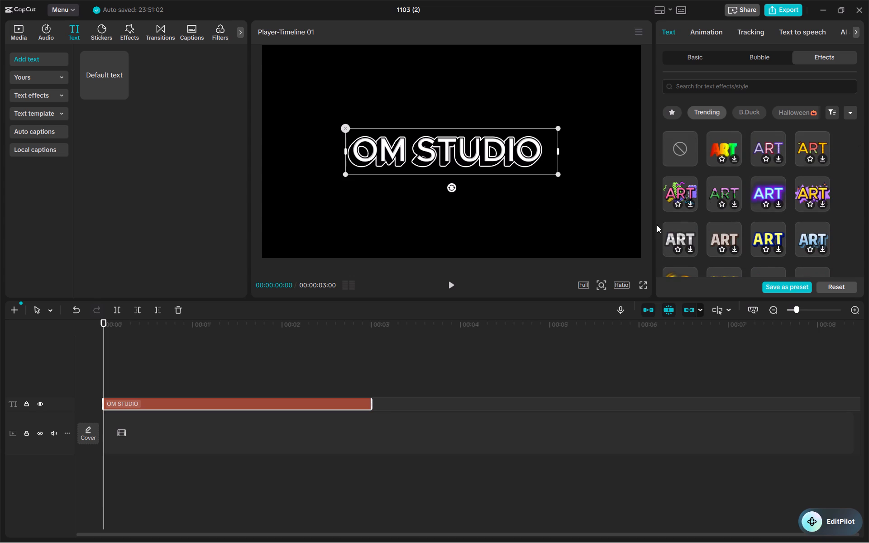
left_click(680, 233)
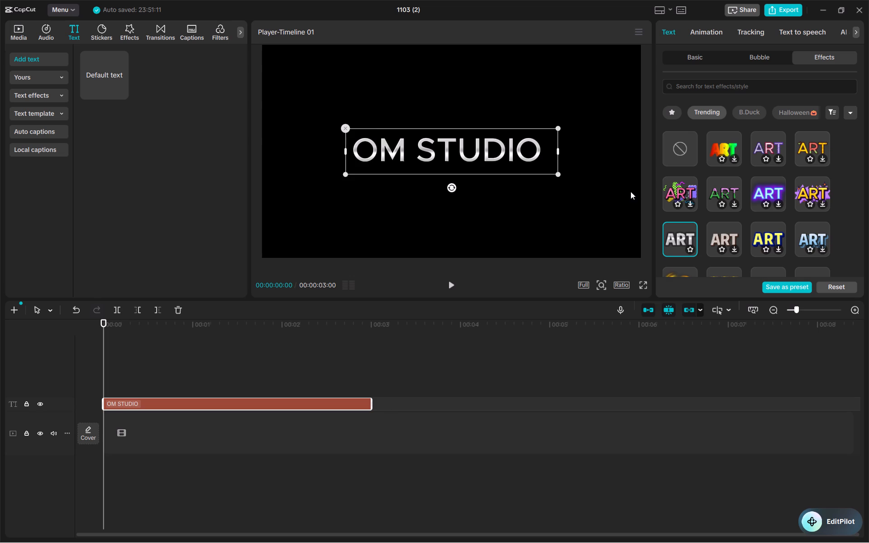
Move the "OM STUDIO" title up into the upper part of the video frame.
left_click(613, 149)
left_click_drag(528, 152, 523, 112)
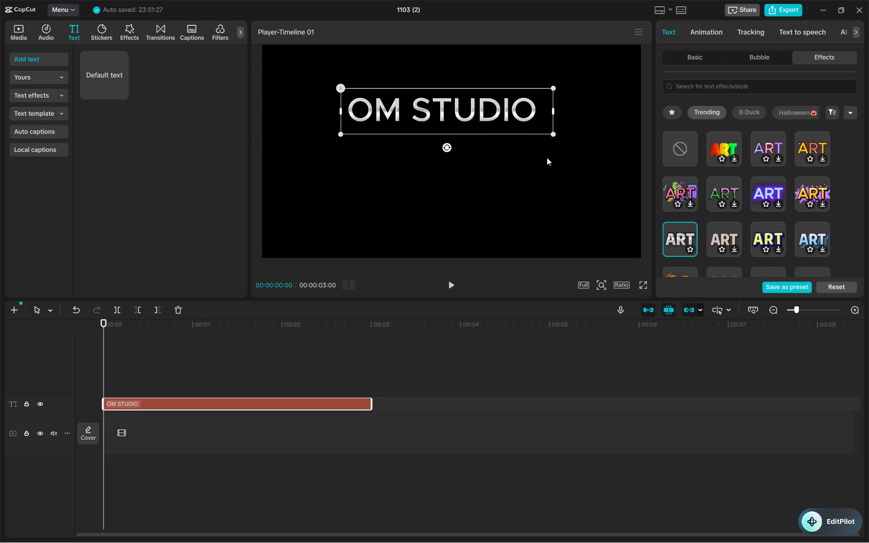
Add a second default text at the start of the timeline, on its own track above "OM STUDIO".
left_click(547, 157)
left_click(117, 92)
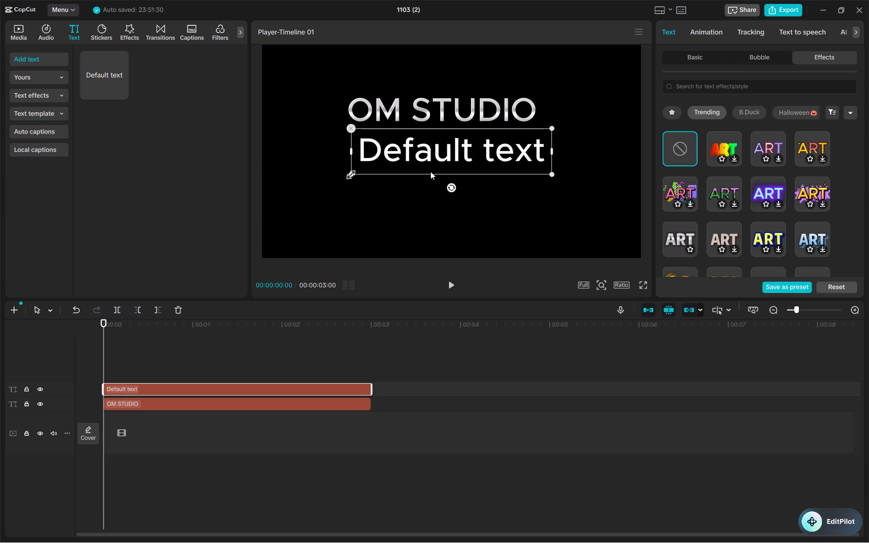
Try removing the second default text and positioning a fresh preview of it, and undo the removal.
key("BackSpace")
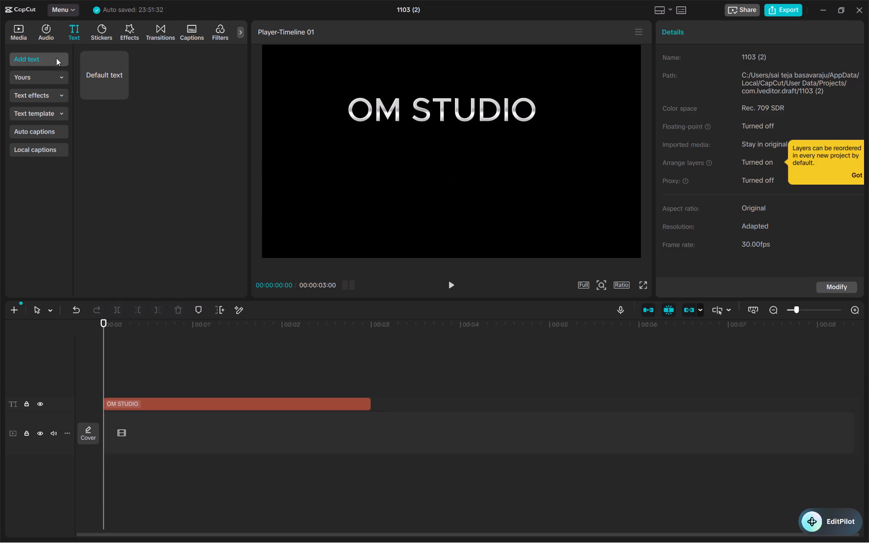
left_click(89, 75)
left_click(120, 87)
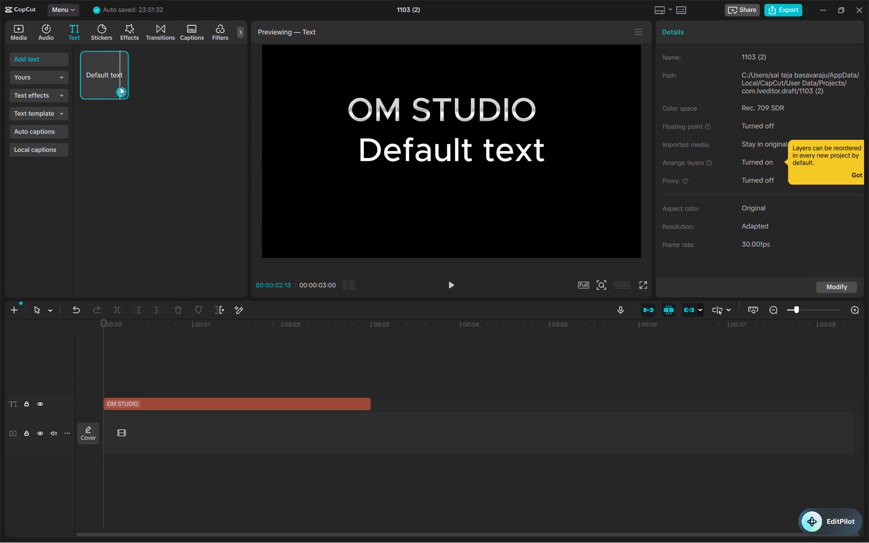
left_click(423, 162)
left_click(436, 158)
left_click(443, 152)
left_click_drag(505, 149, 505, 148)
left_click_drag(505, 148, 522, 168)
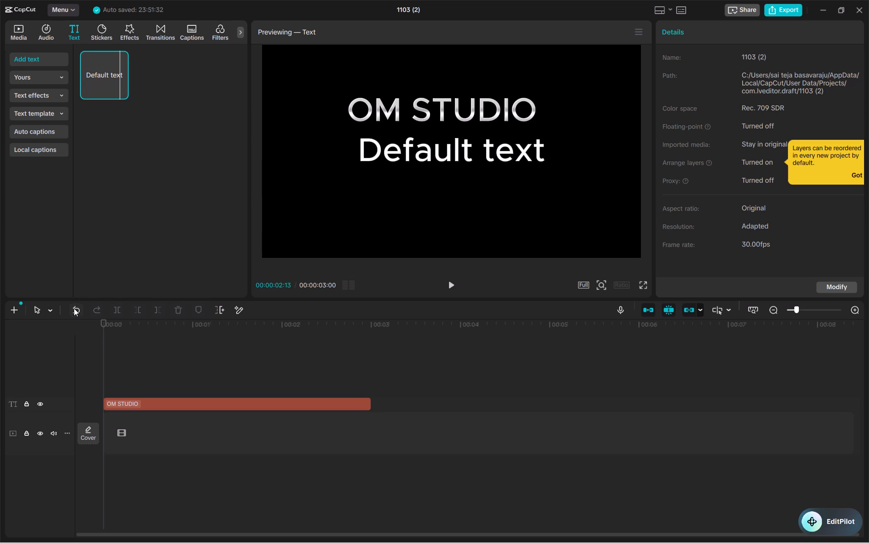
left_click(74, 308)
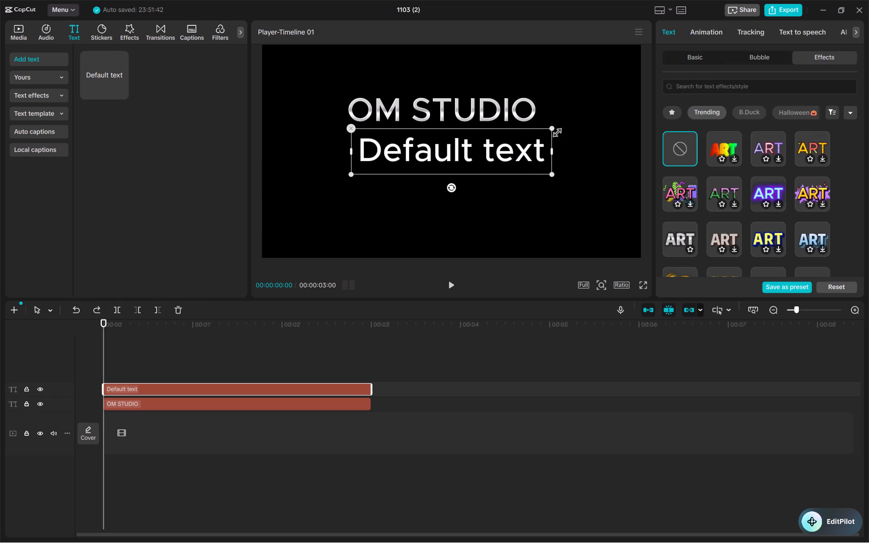
Replace the second text's default wording with "PHOTOHRAPHY" in capitals.
left_click(669, 31)
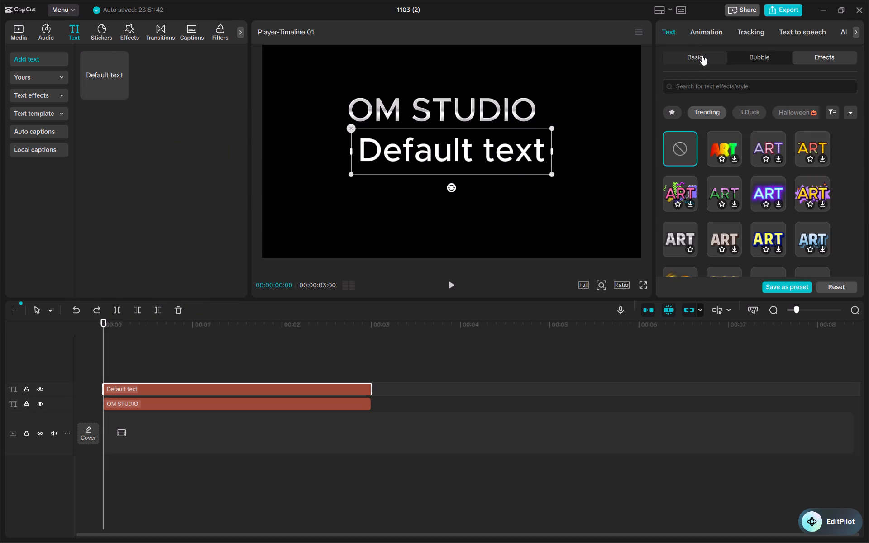
left_click(702, 55)
left_click(710, 91)
key("BackSpace")
key("BackSpace")
key("BackSpace")
key("BackSpace")
key("BackSpace")
key("BackSpace")
key("BackSpace")
key("BackSpace")
key("BackSpace")
key("BackSpace")
key("BackSpace")
key("BackSpace")
key("BackSpace")
key("BackSpace")
key("BackSpace")
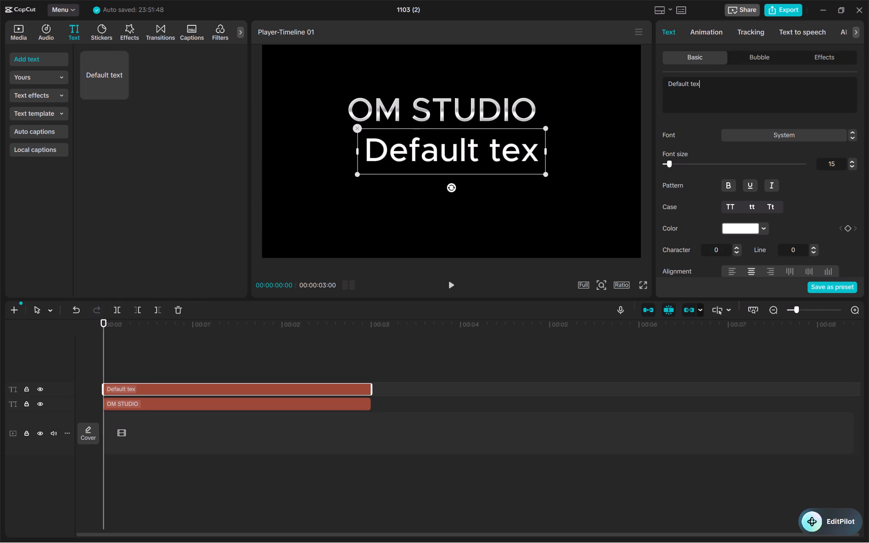
type("PHOTO")
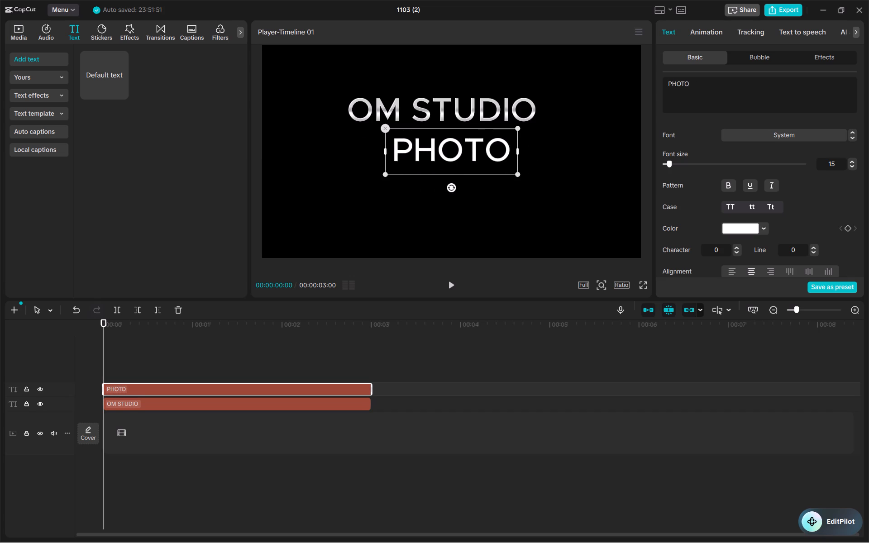
type("HRA")
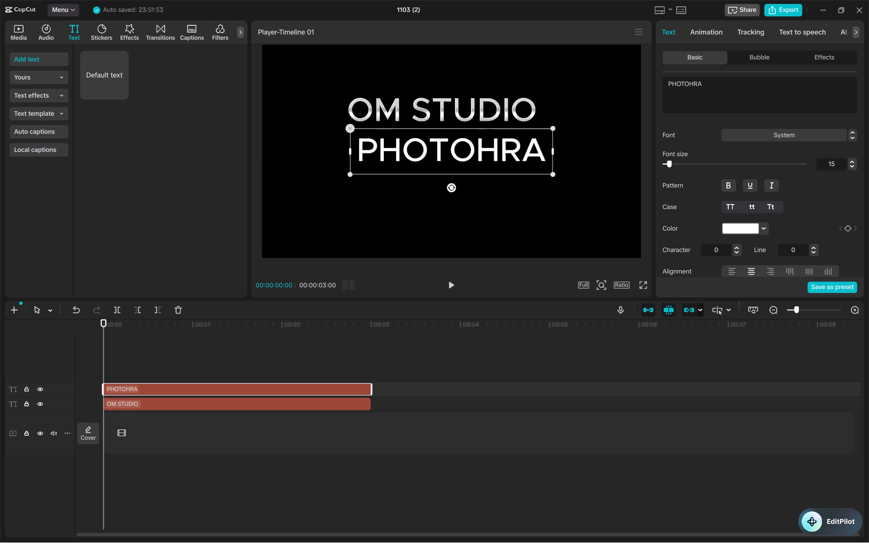
type("PHY")
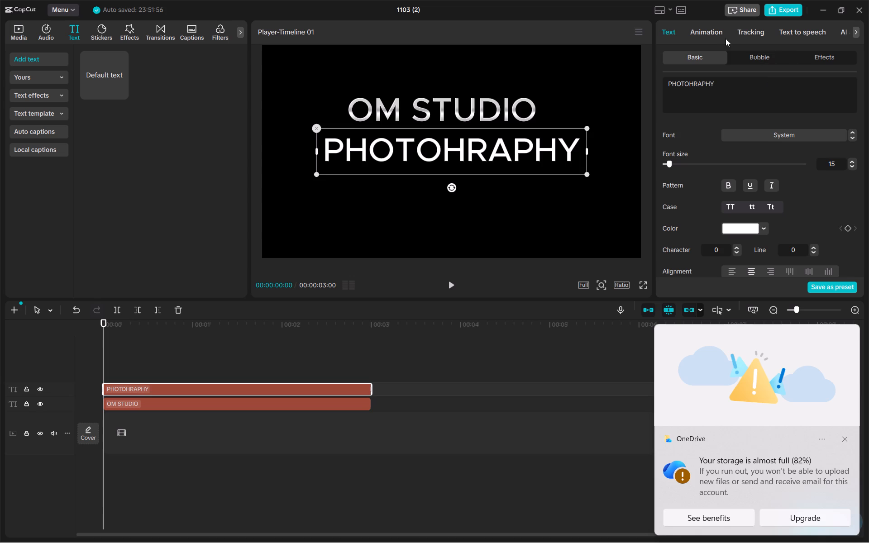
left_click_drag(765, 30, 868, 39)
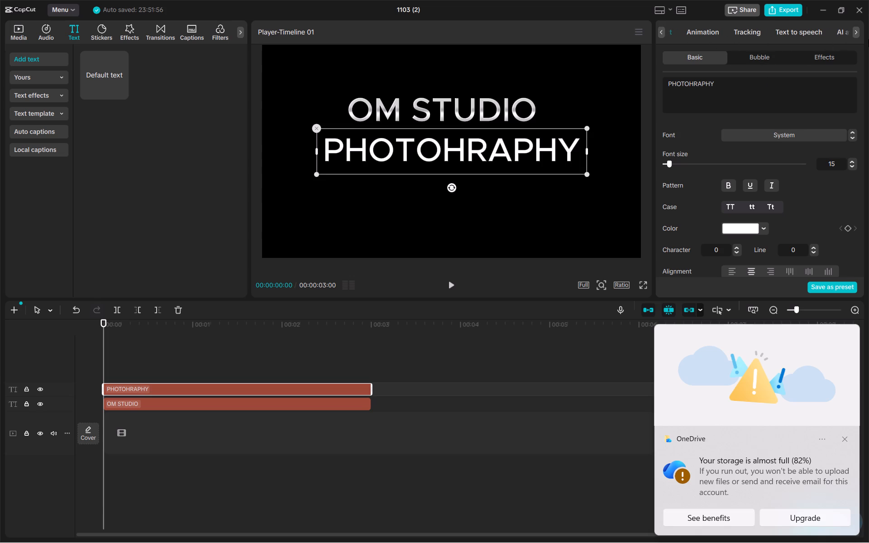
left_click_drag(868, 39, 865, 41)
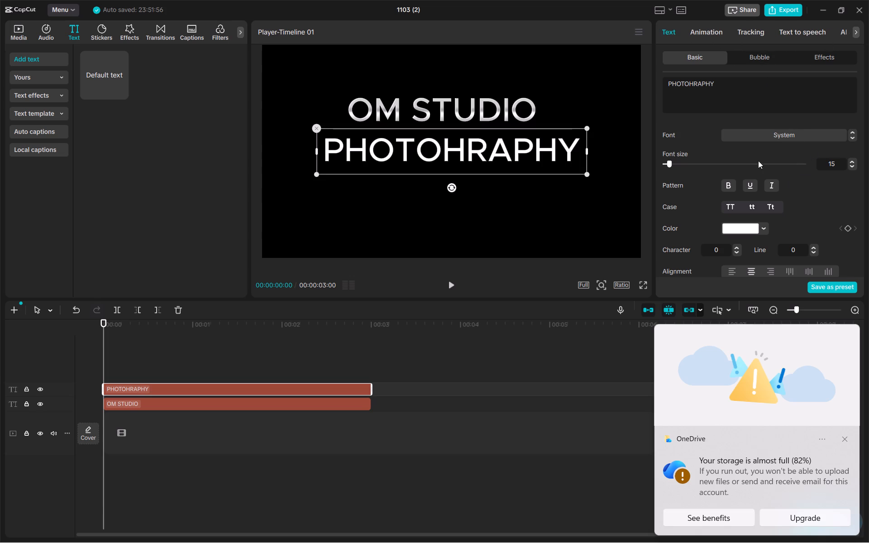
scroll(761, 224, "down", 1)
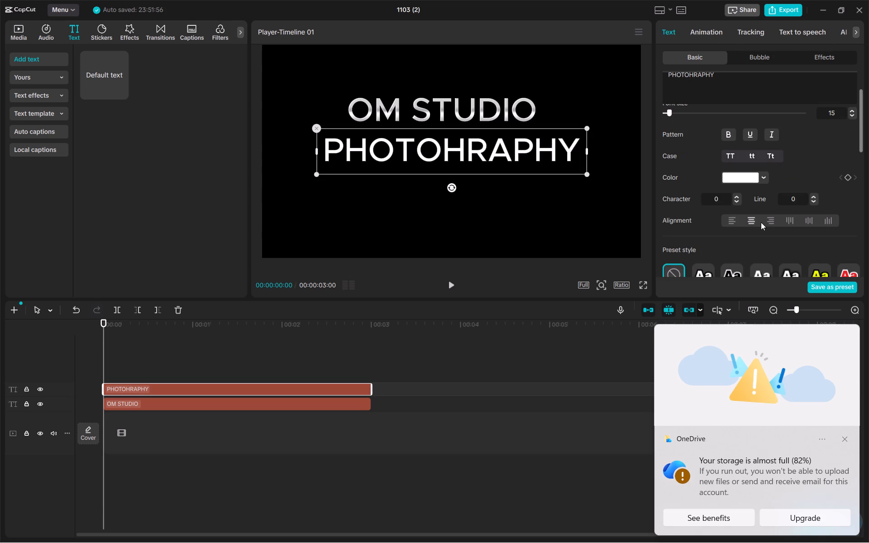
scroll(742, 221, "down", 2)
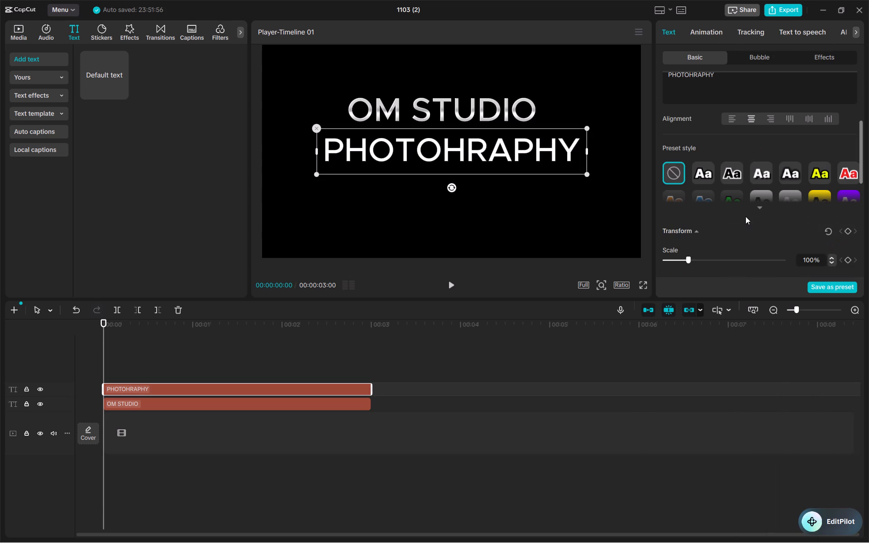
Convert the second text to title case so that it reads "Photohraphy", after trying lowercase.
left_click(762, 205)
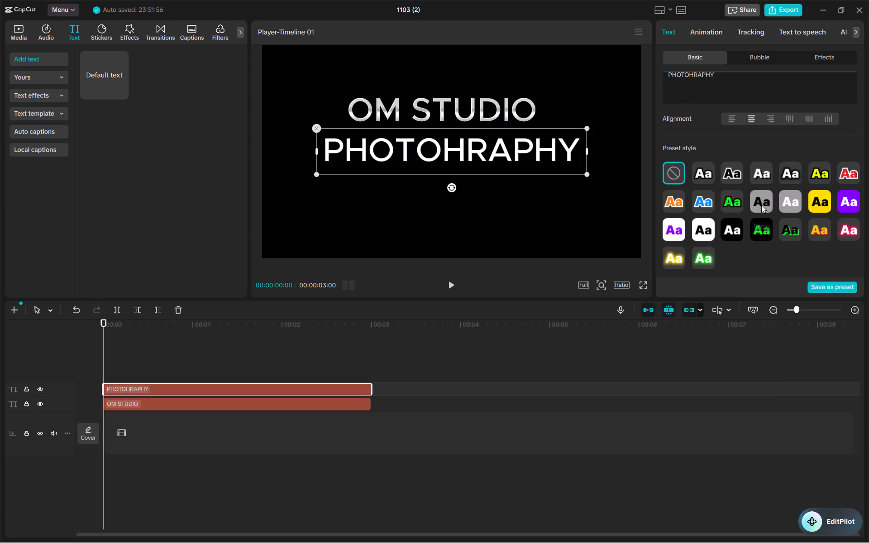
scroll(753, 203, "down", 5)
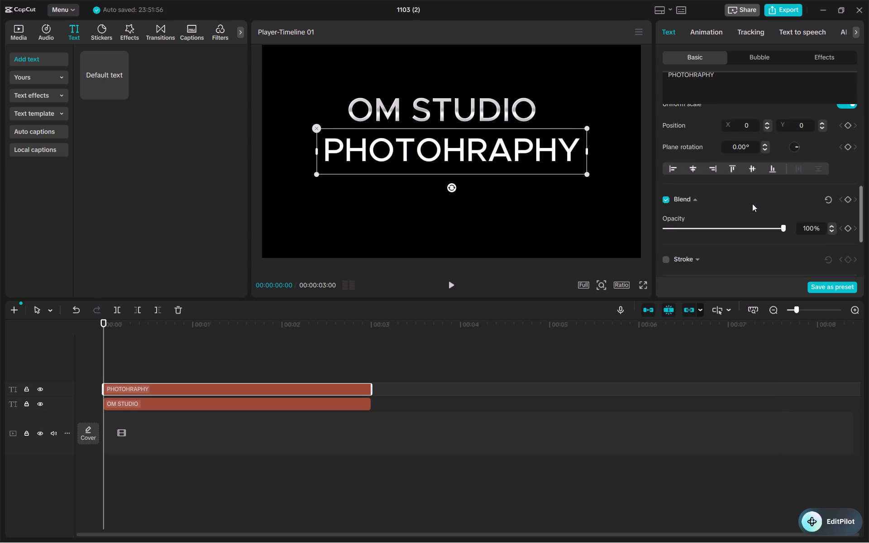
scroll(752, 204, "down", 4)
scroll(752, 204, "up", 9)
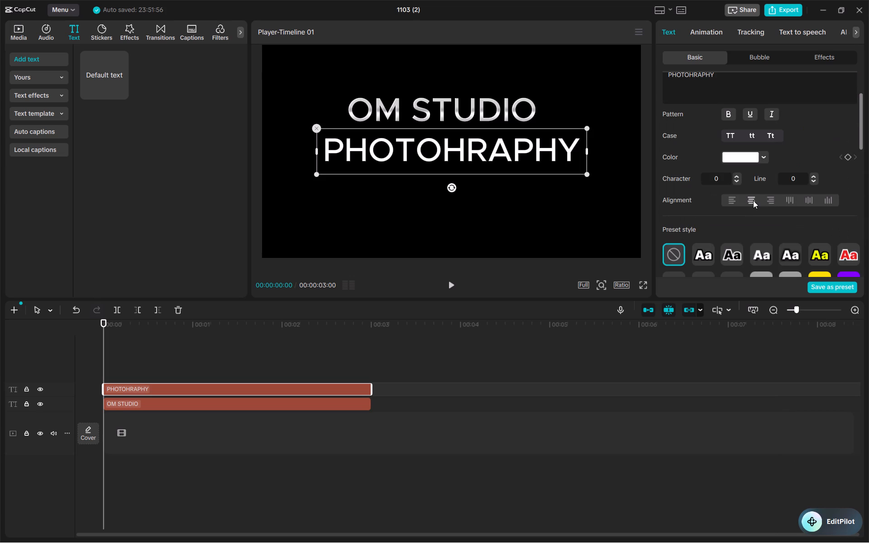
scroll(755, 176, "up", 3)
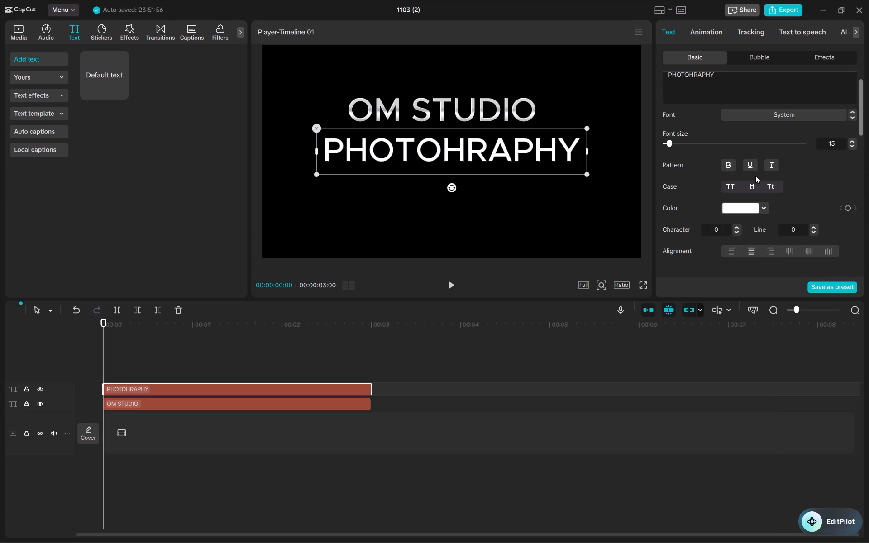
left_click(750, 205)
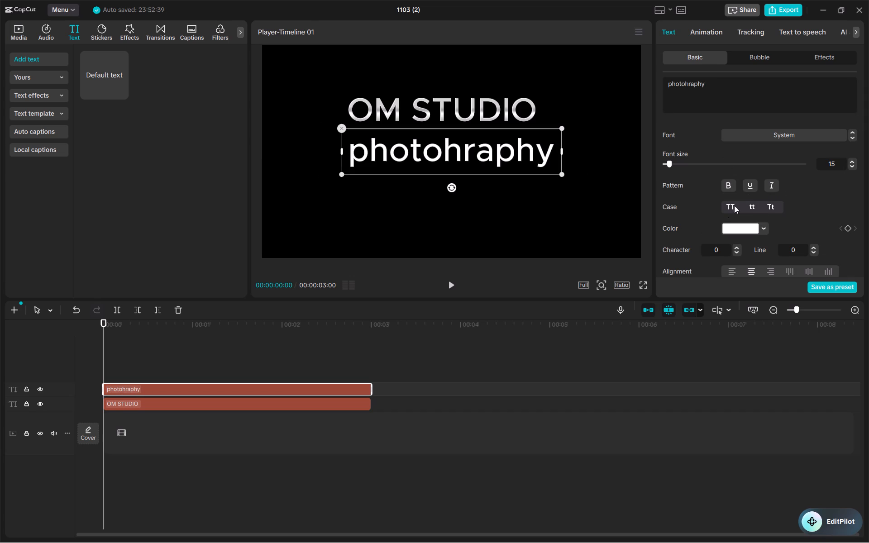
left_click(773, 203)
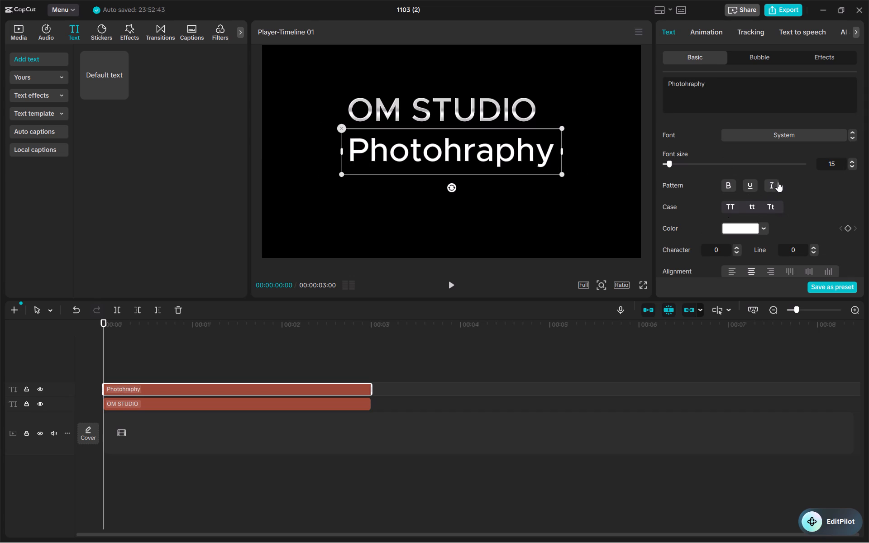
Look through the "Photohraphy" text's basic settings, from font and preset styles to stroke, background, glow, shadow and curve.
scroll(791, 183, "up", 2)
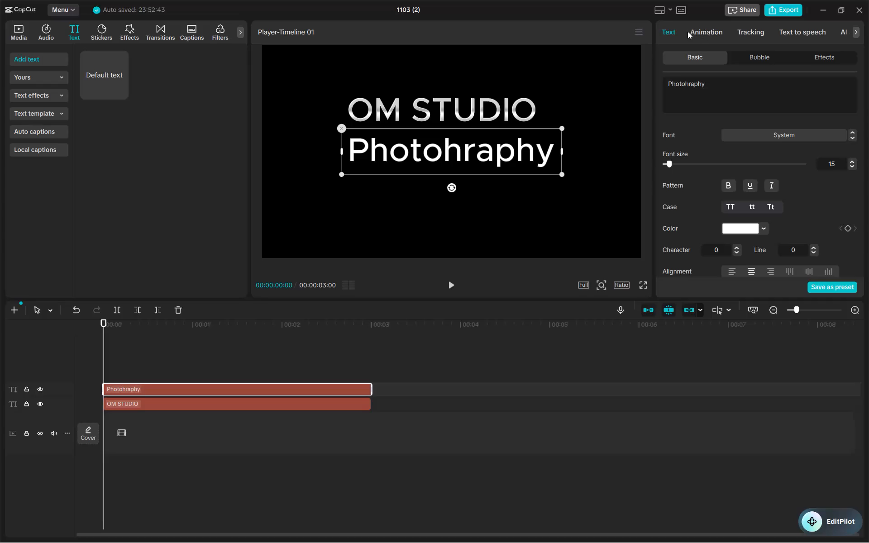
scroll(756, 158, "down", 1)
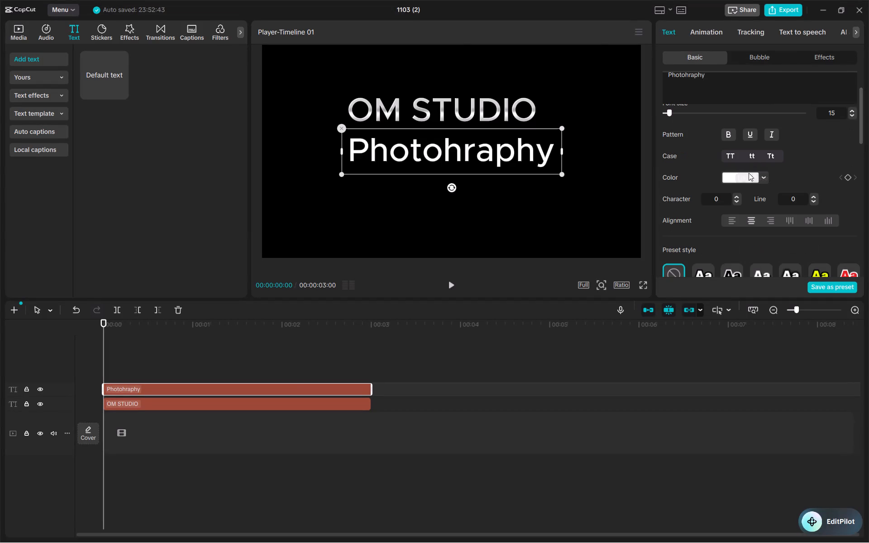
scroll(743, 199, "down", 1)
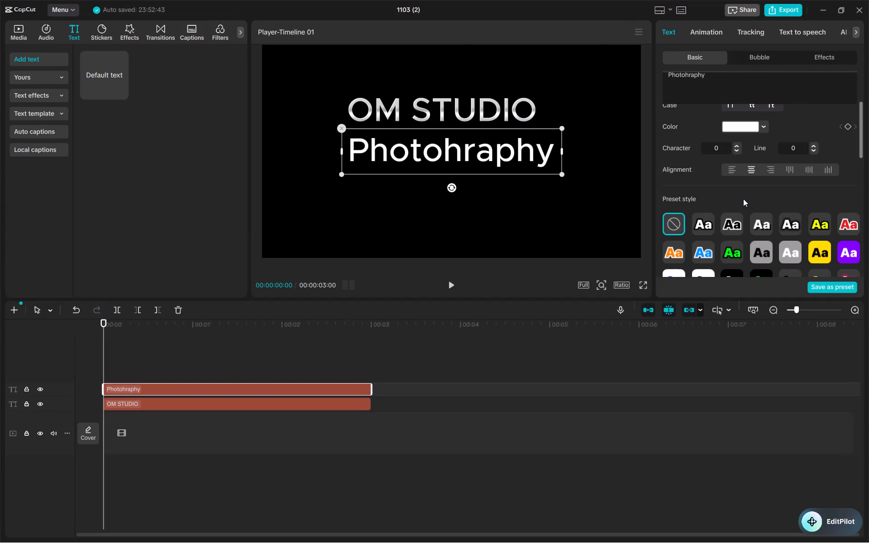
scroll(735, 188, "up", 3)
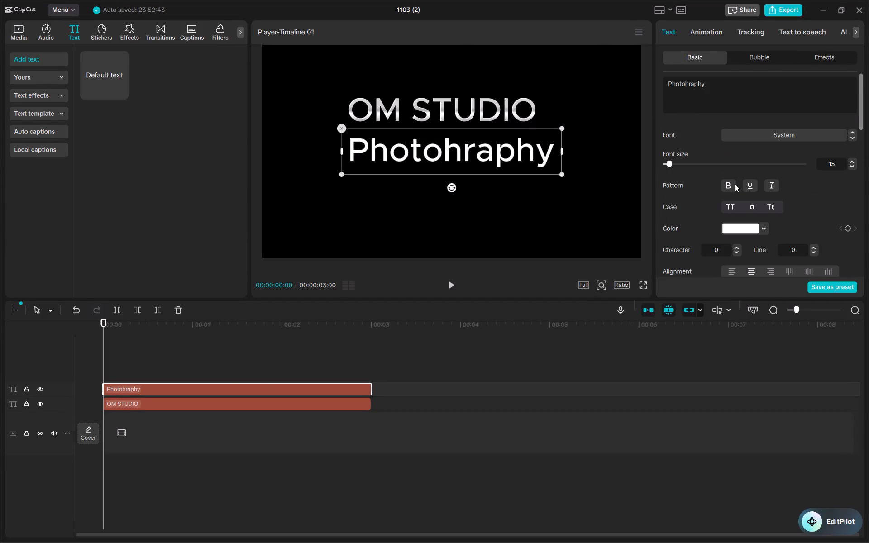
scroll(736, 189, "down", 3)
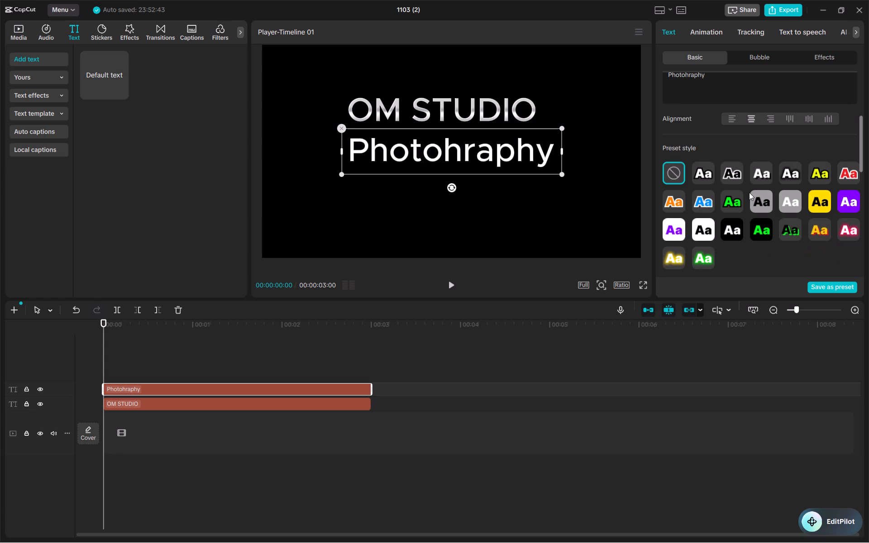
scroll(749, 193, "down", 7)
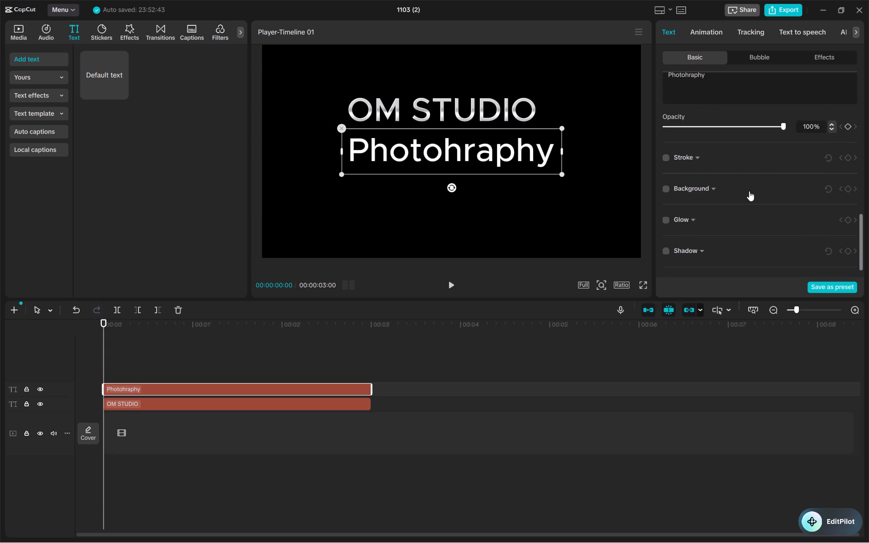
scroll(748, 189, "down", 3)
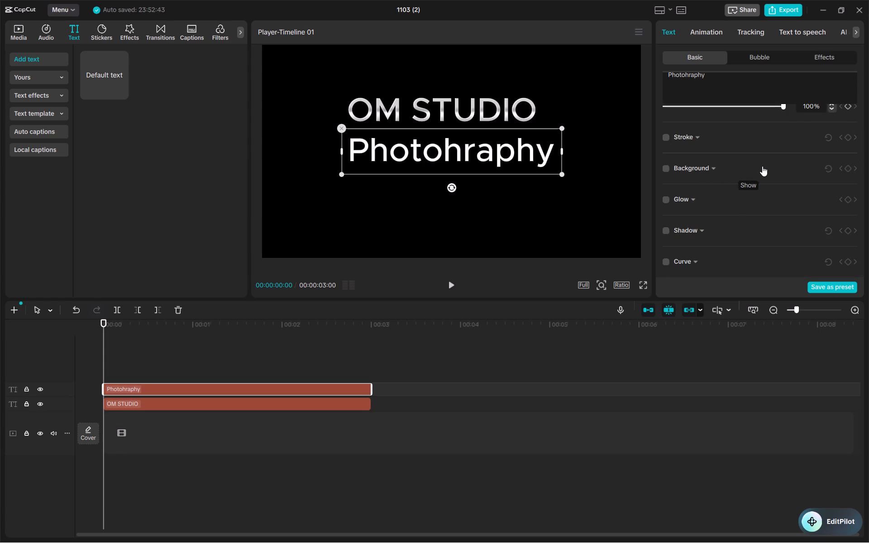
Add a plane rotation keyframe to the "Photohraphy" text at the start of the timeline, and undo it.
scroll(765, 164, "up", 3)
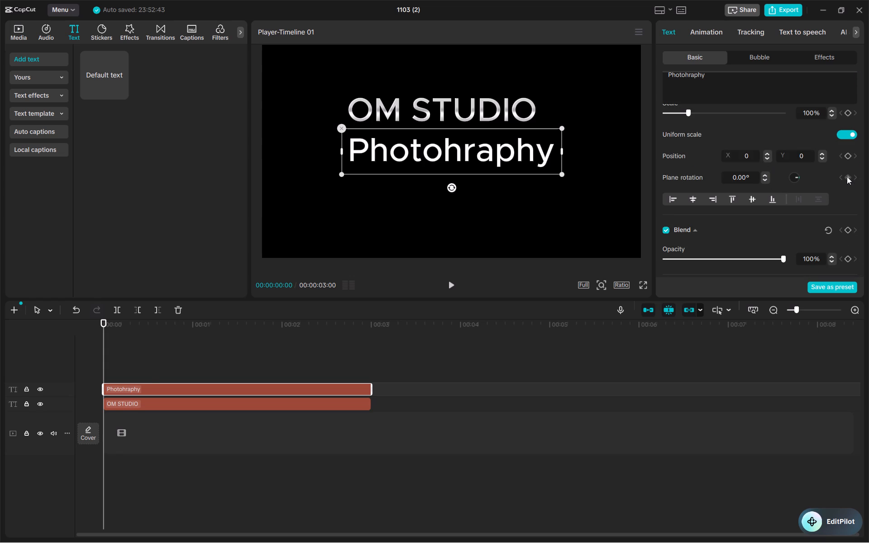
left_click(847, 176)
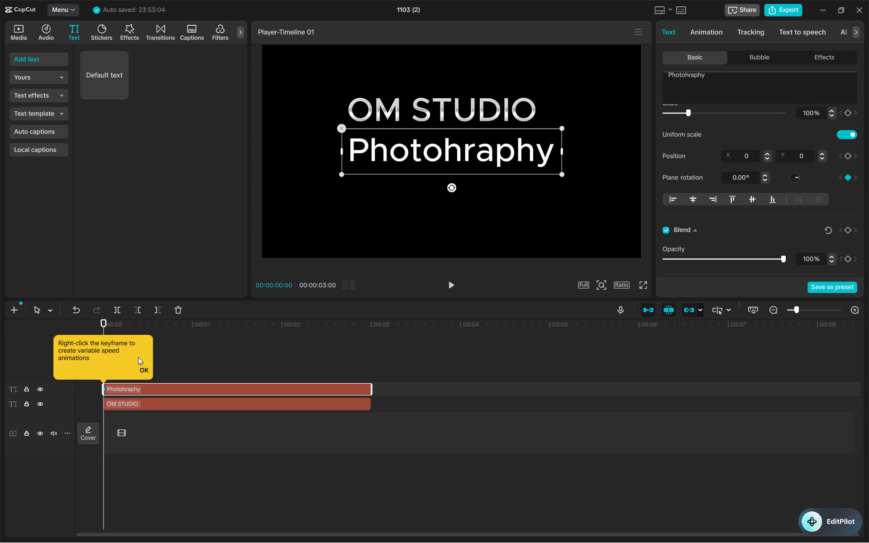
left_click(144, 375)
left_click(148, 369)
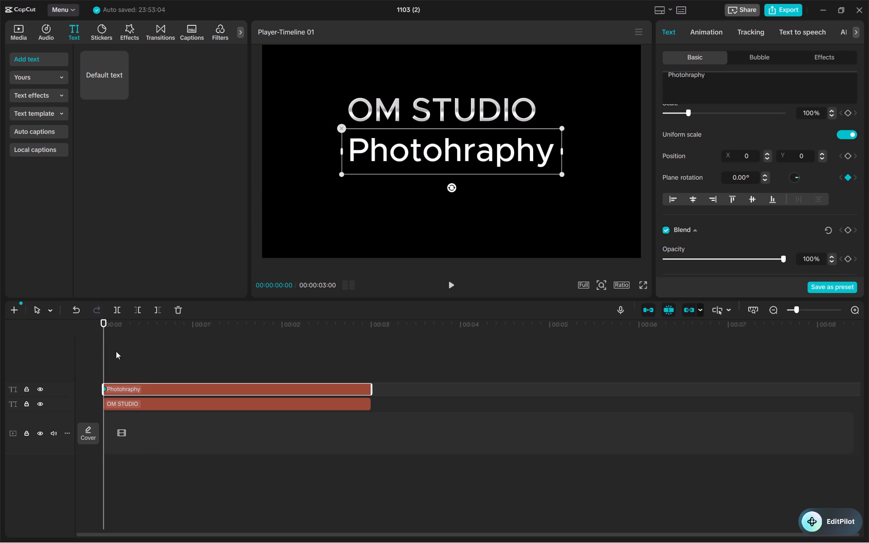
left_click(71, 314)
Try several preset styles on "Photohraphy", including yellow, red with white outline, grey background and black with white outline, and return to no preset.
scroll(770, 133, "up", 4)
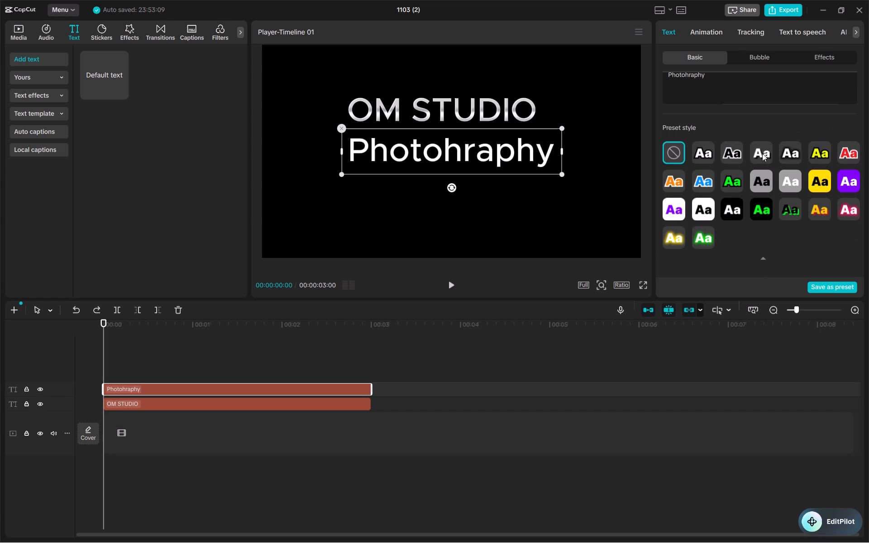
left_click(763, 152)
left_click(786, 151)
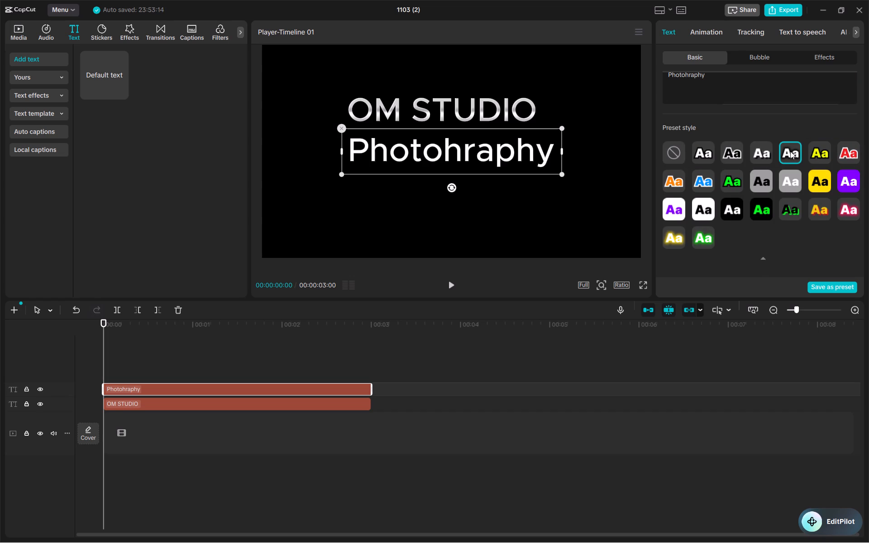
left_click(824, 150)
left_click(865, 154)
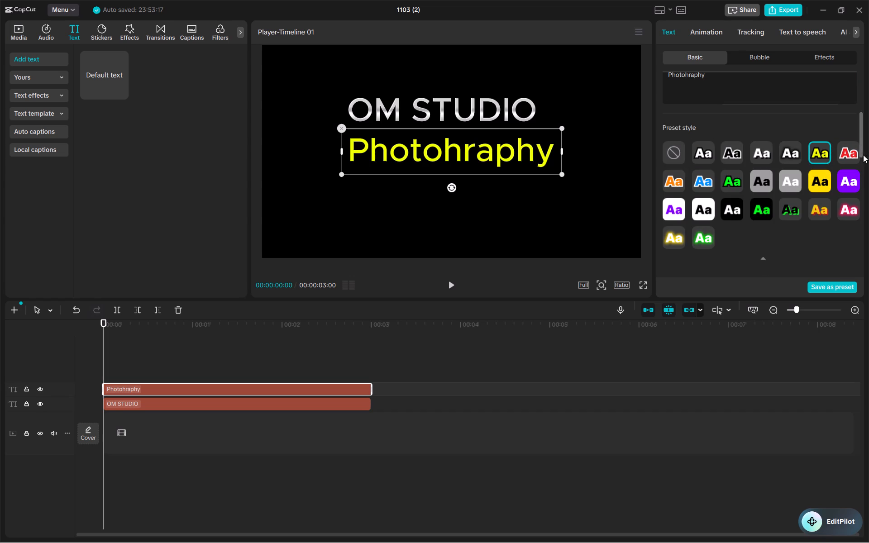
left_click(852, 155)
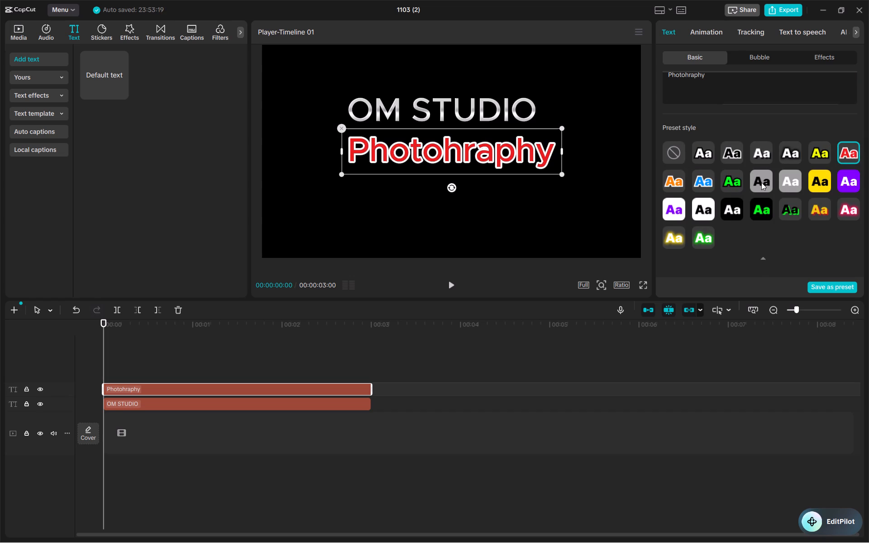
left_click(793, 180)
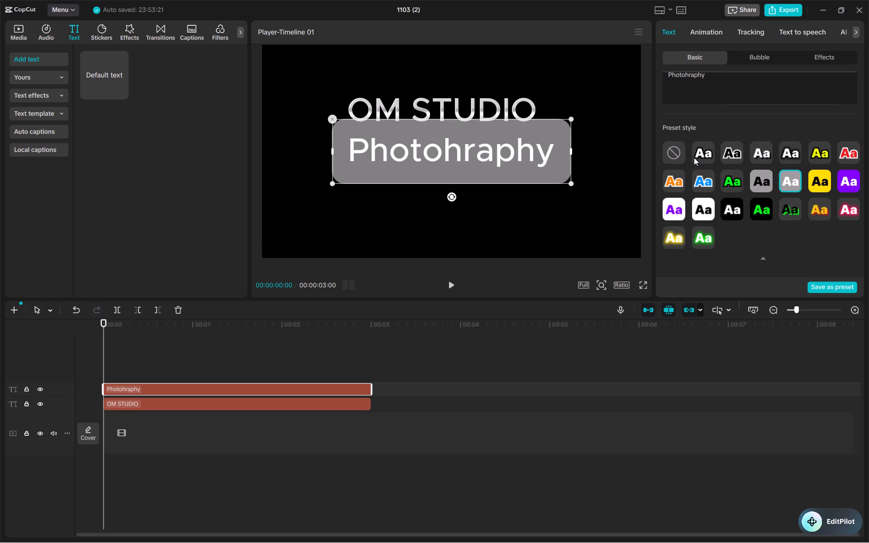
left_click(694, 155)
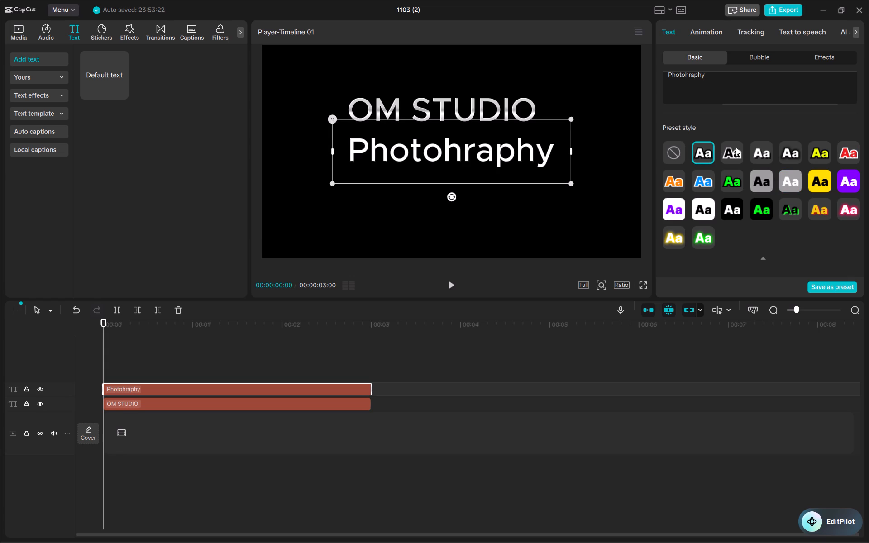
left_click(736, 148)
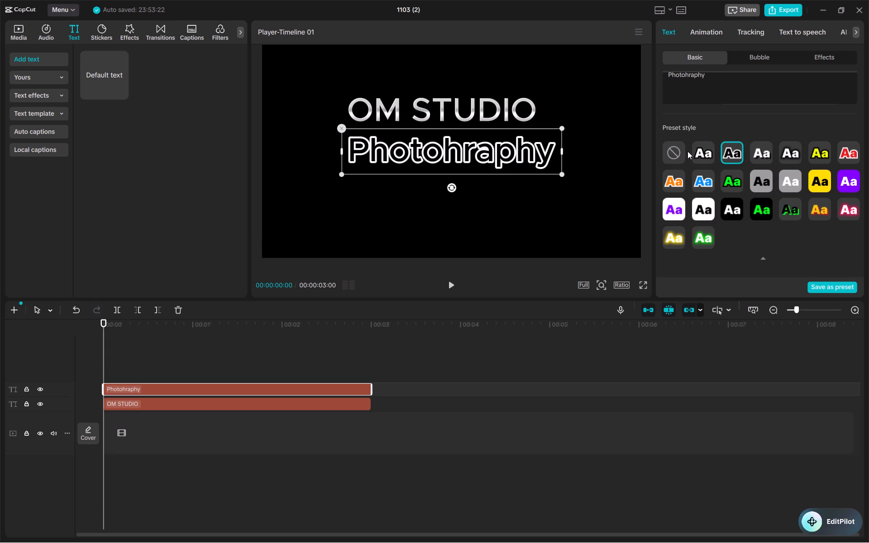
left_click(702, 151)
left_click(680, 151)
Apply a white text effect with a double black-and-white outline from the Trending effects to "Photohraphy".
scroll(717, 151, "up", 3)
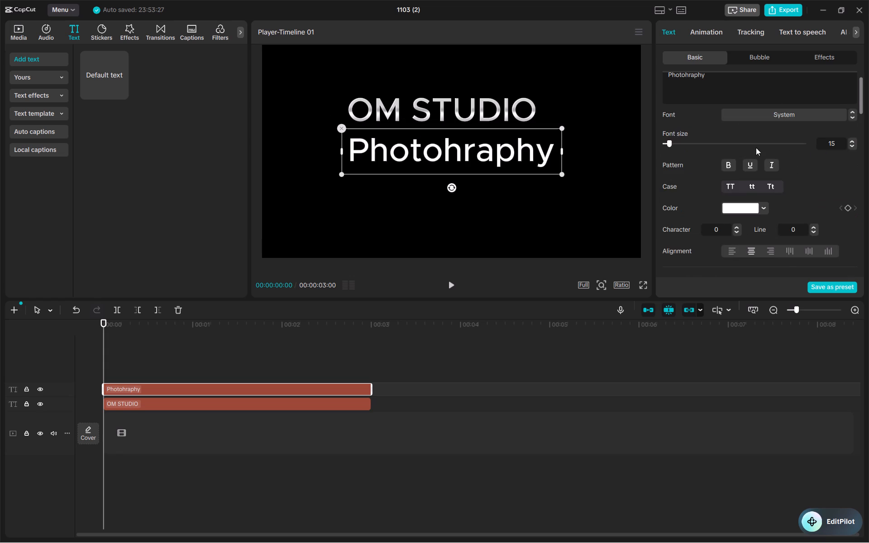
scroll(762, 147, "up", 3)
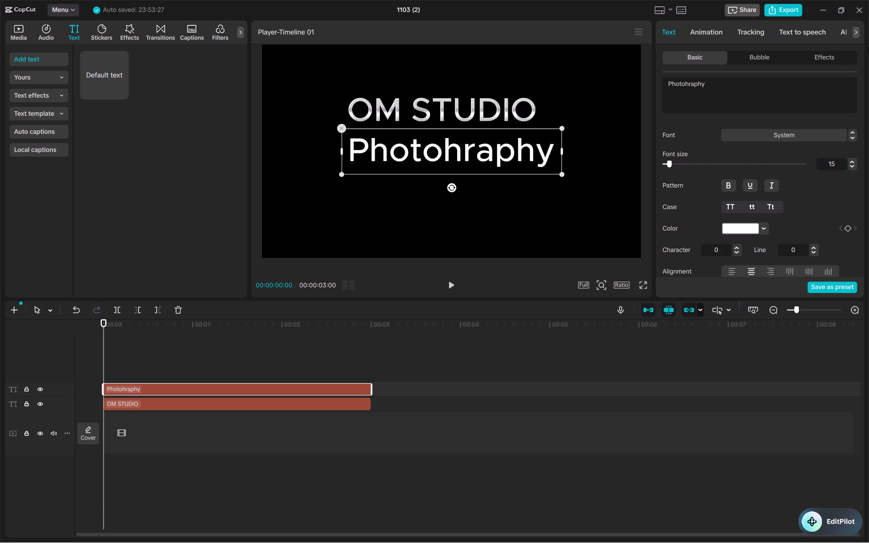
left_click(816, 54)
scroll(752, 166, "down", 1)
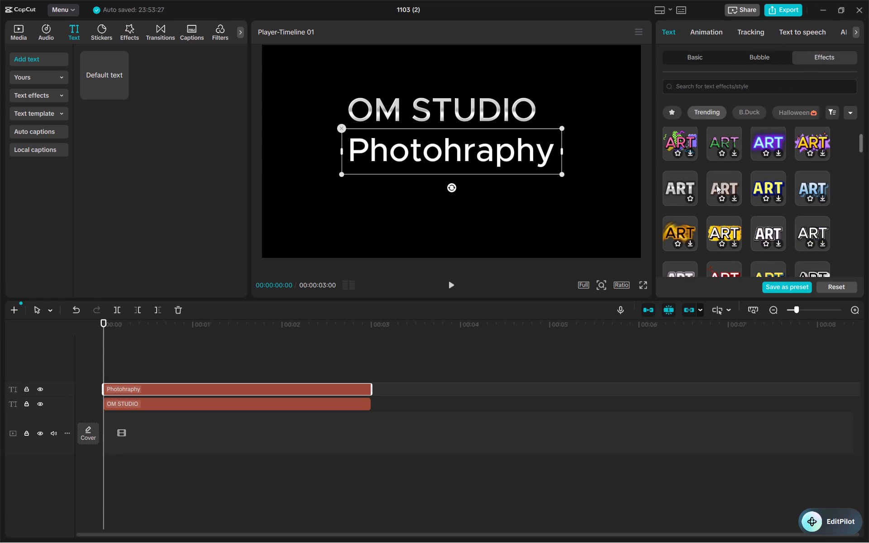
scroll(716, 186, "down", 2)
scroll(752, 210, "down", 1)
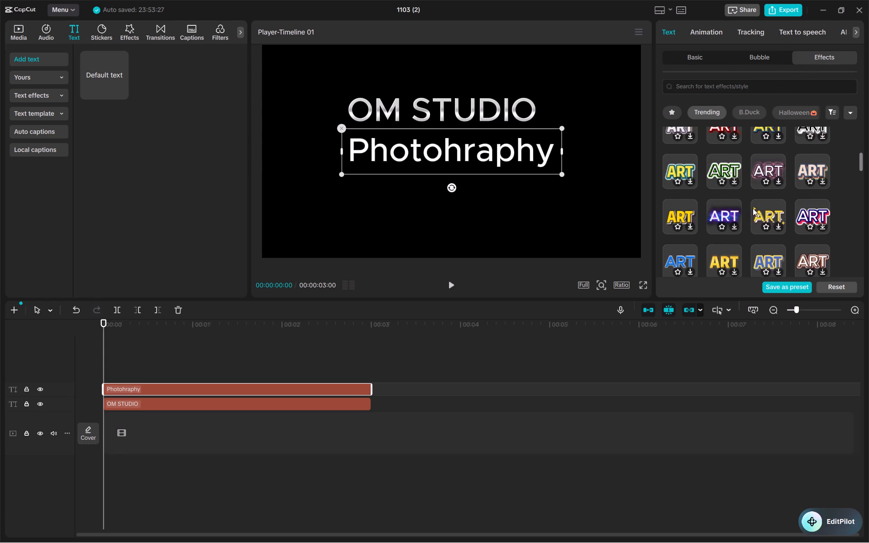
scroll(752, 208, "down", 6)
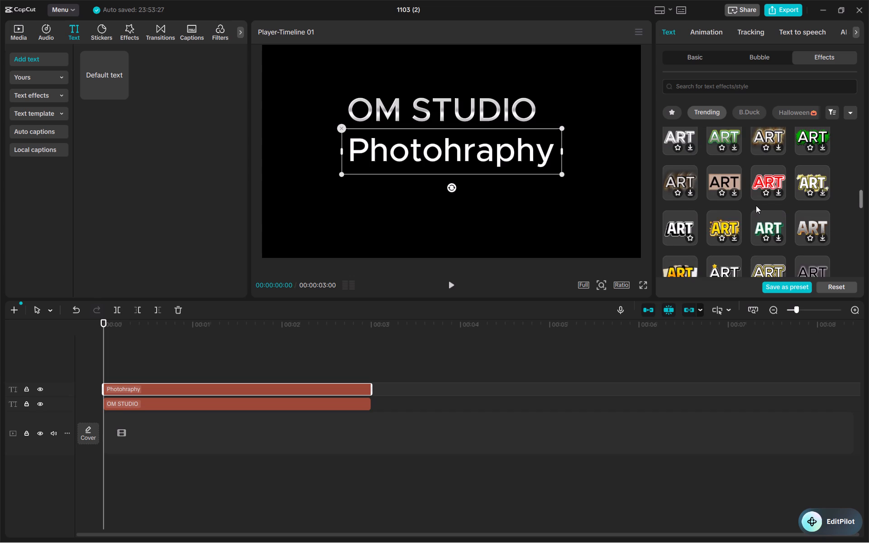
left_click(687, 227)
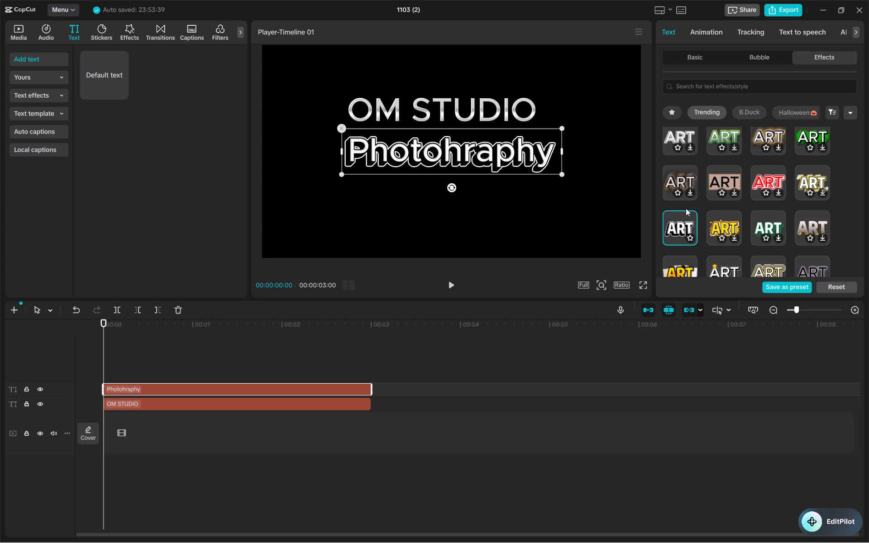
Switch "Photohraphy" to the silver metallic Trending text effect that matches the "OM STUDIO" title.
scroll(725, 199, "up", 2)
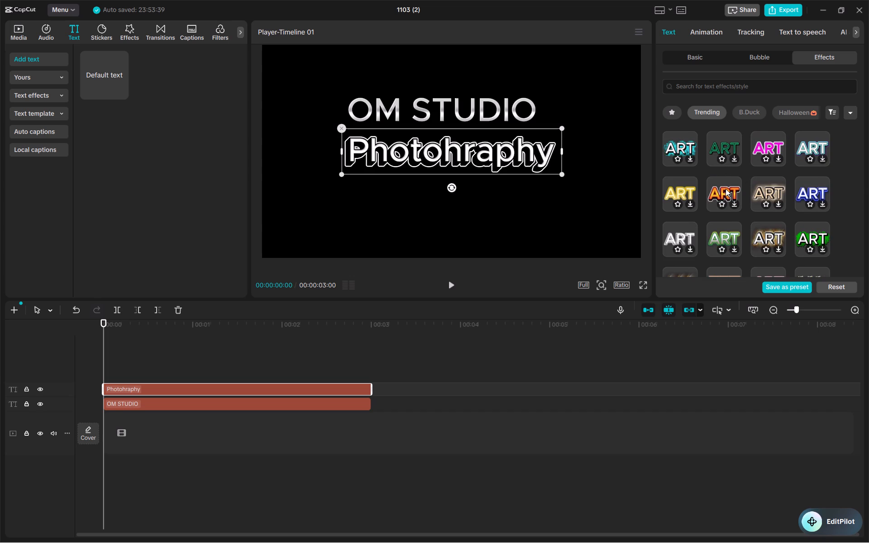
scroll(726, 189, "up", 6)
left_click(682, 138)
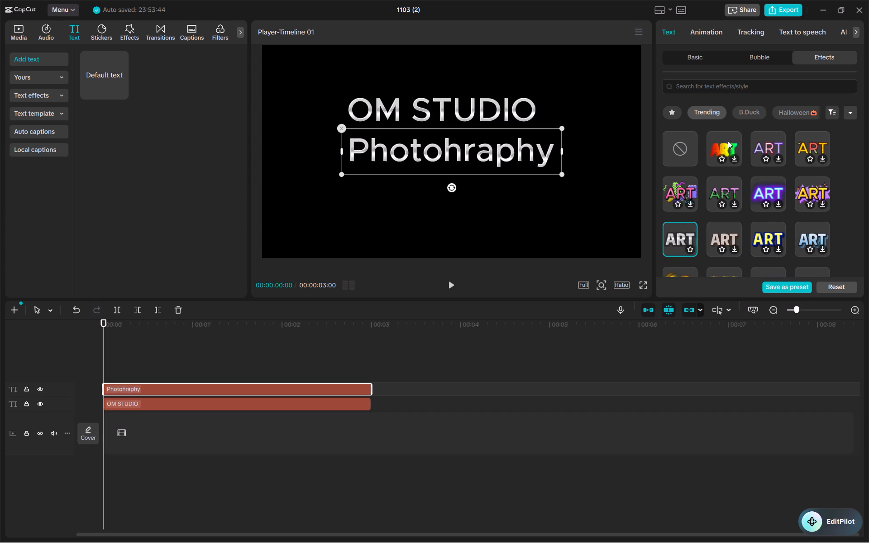
Apply the beige Trending text effect with a brown 3D shadow to "Photohraphy".
scroll(729, 184, "up", 2)
scroll(728, 185, "down", 2)
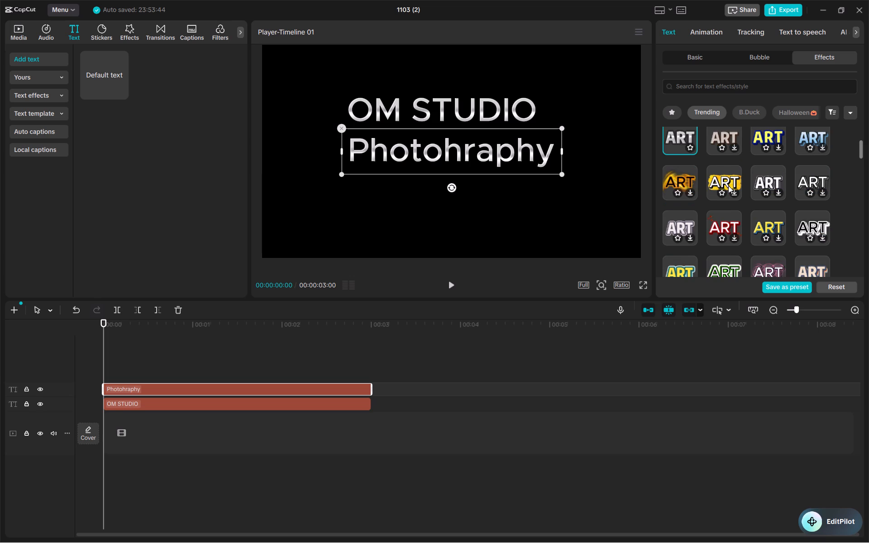
left_click(740, 139)
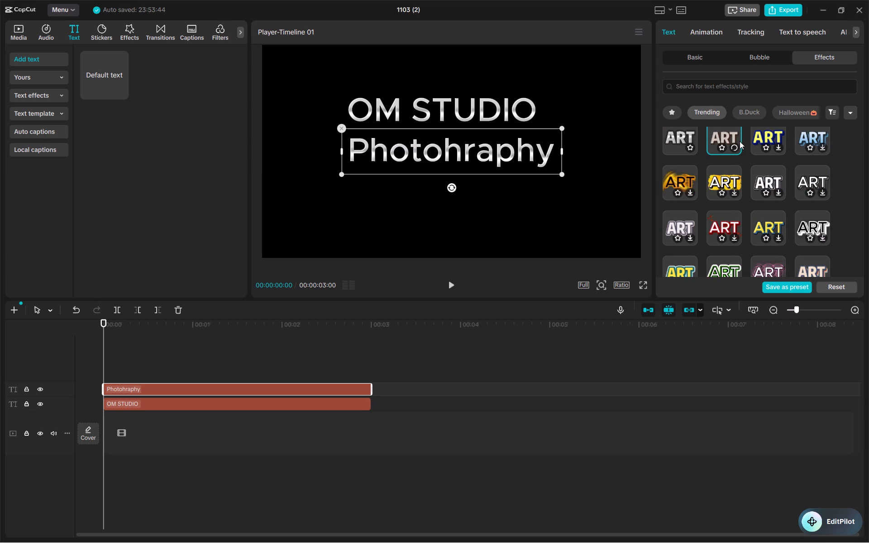
left_click(731, 140)
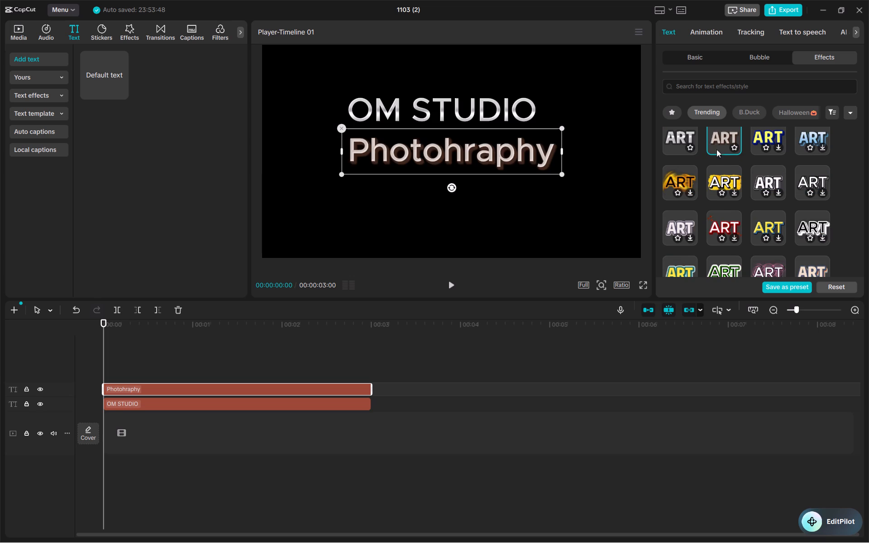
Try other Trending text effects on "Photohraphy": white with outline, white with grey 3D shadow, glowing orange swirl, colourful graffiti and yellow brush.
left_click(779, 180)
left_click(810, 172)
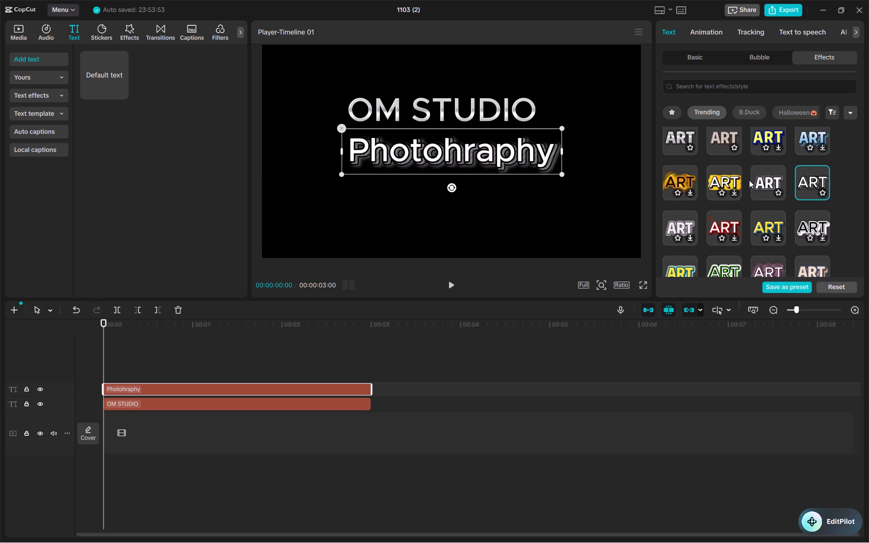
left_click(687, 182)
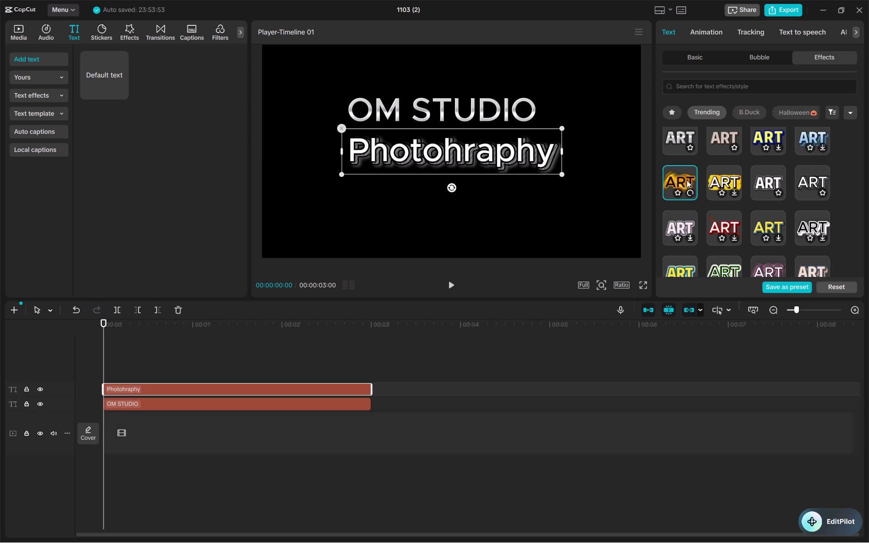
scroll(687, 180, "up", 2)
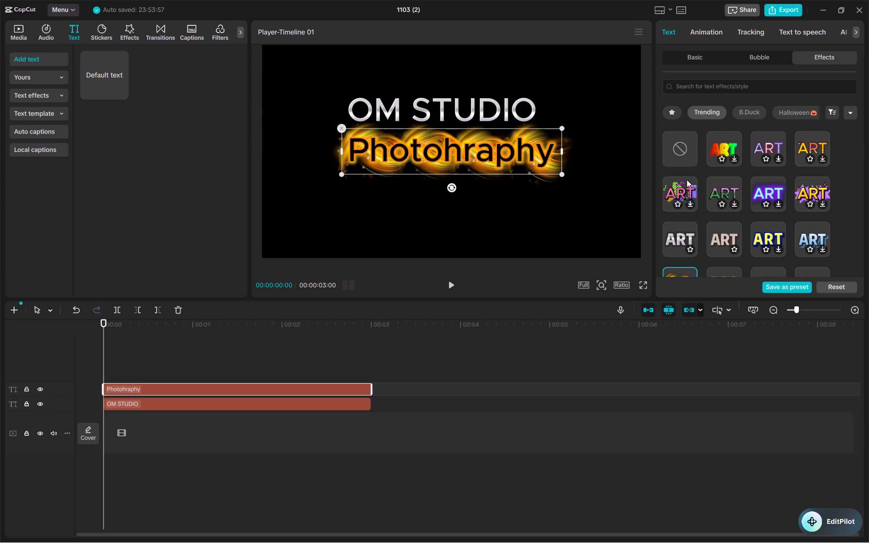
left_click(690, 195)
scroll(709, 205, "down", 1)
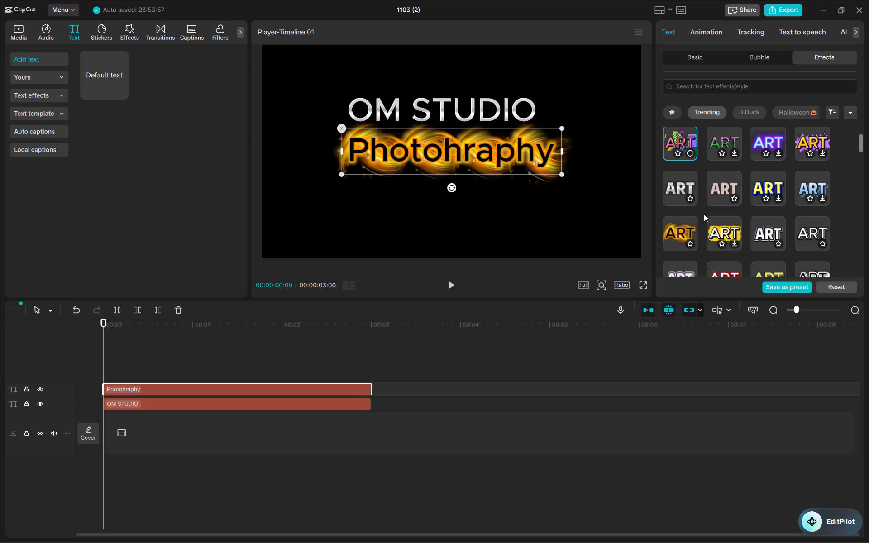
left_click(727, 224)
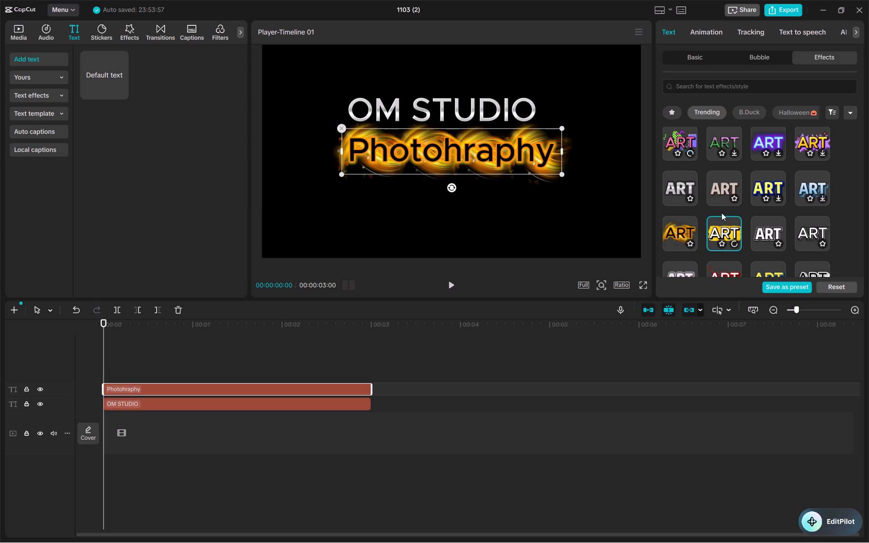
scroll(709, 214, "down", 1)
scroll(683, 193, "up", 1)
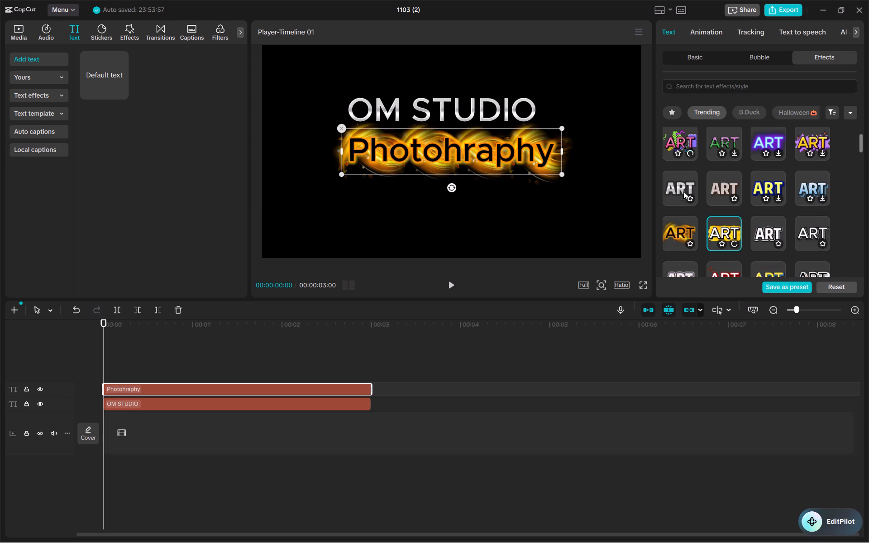
Apply the silver metallic Trending text effect matching "OM STUDIO" to "Photohraphy".
left_click(685, 185)
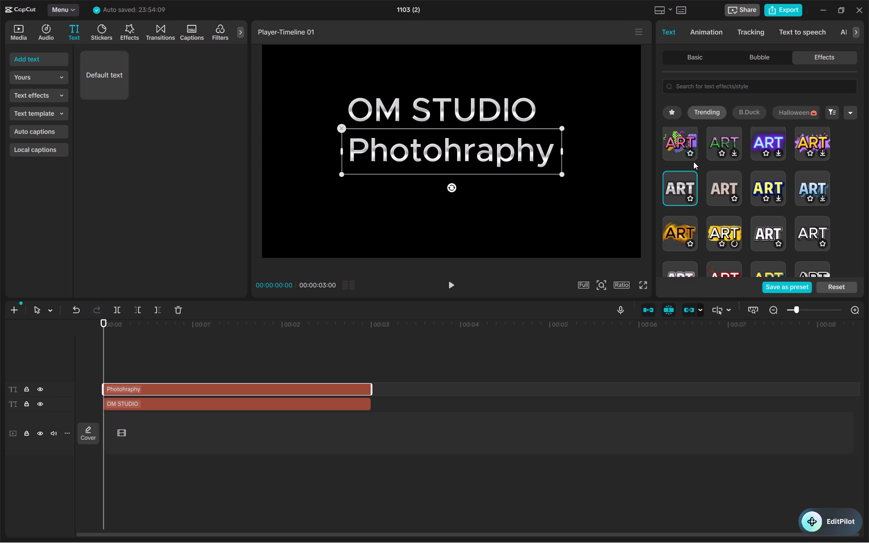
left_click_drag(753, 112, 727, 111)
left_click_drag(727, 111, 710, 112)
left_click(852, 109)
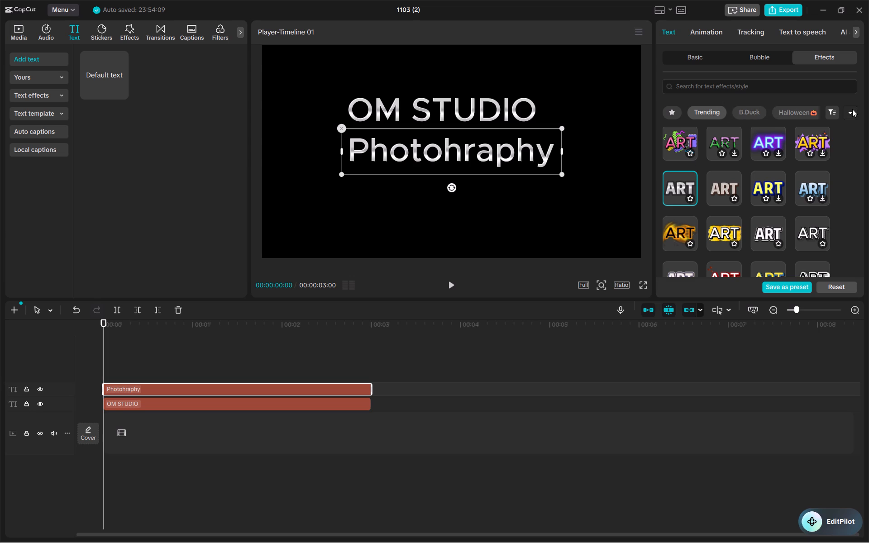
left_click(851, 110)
Set the font size of "Photohraphy" to 14 in its basic text settings.
left_click(702, 57)
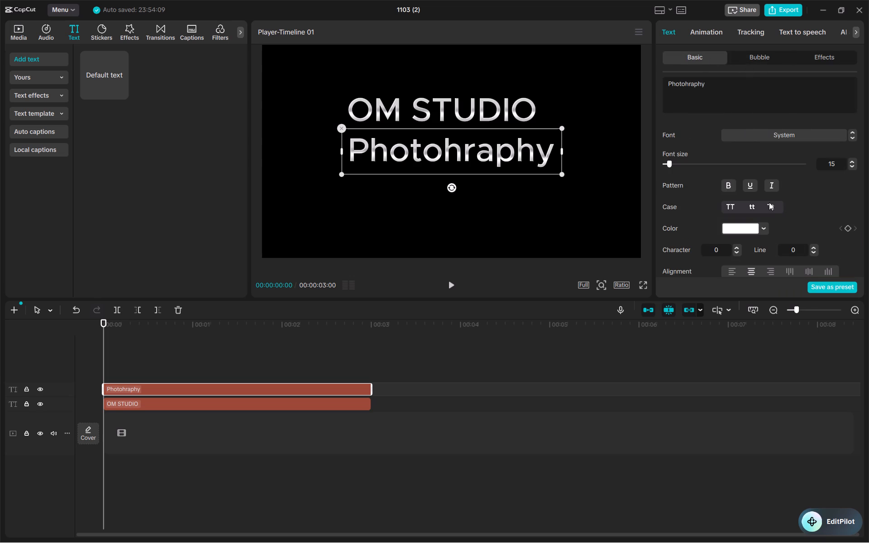
scroll(769, 202, "up", 1)
left_click(853, 159)
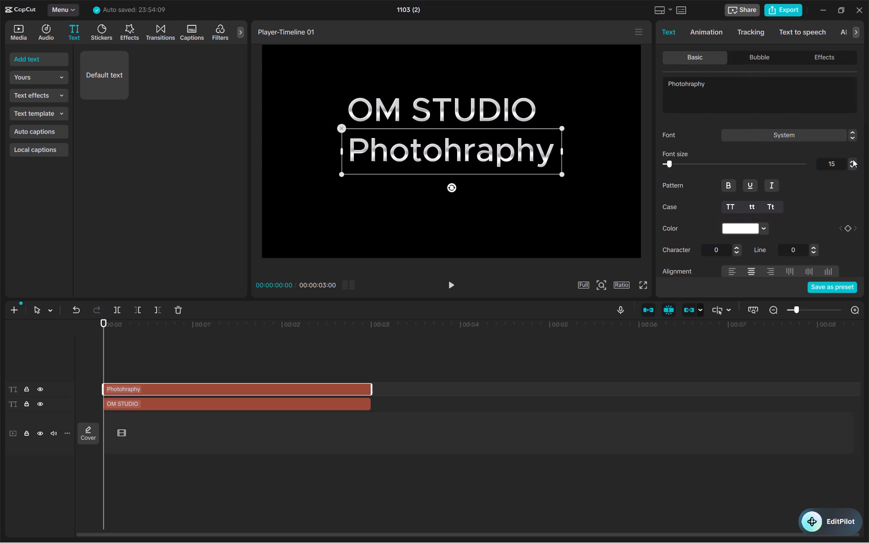
left_click(852, 167)
left_click(850, 155)
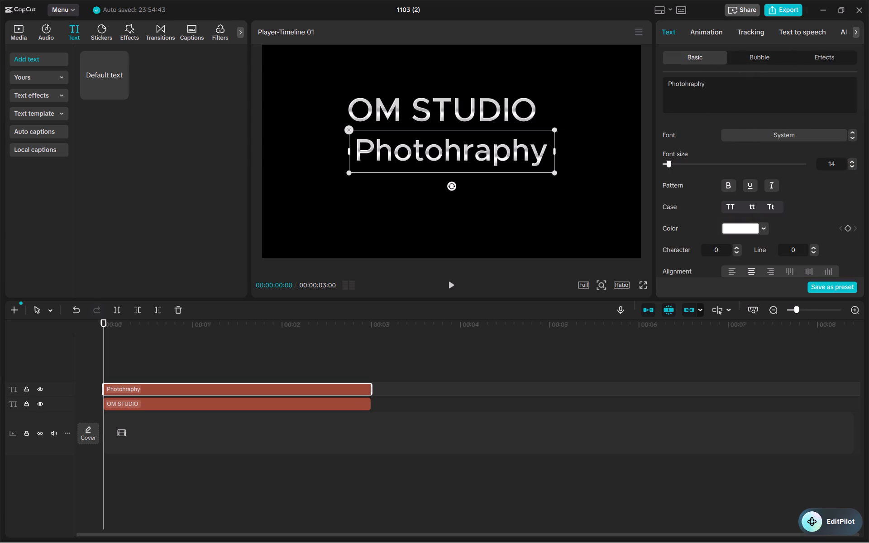
left_click(854, 159)
Make the "Photohraphy" text bold.
left_click(734, 181)
Look through the basic text settings of "Photohraphy", from spacing and alignment through blend and stroke to shadow and curve.
scroll(739, 194, "down", 1)
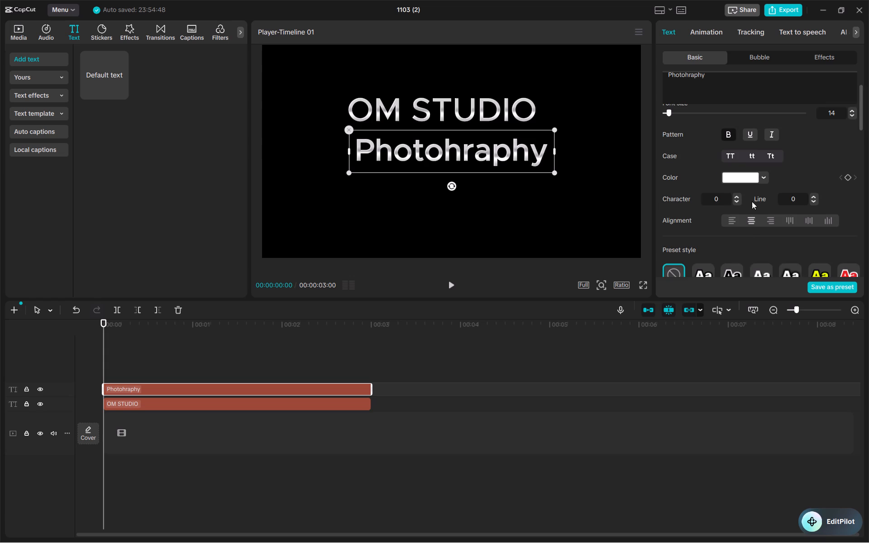
scroll(747, 207, "down", 2)
scroll(751, 193, "up", 2)
scroll(801, 182, "down", 8)
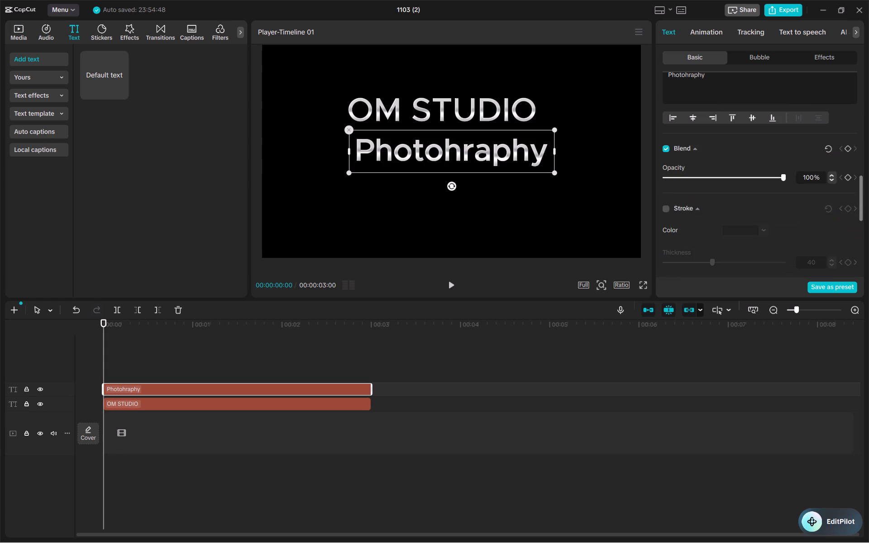
scroll(799, 183, "down", 12)
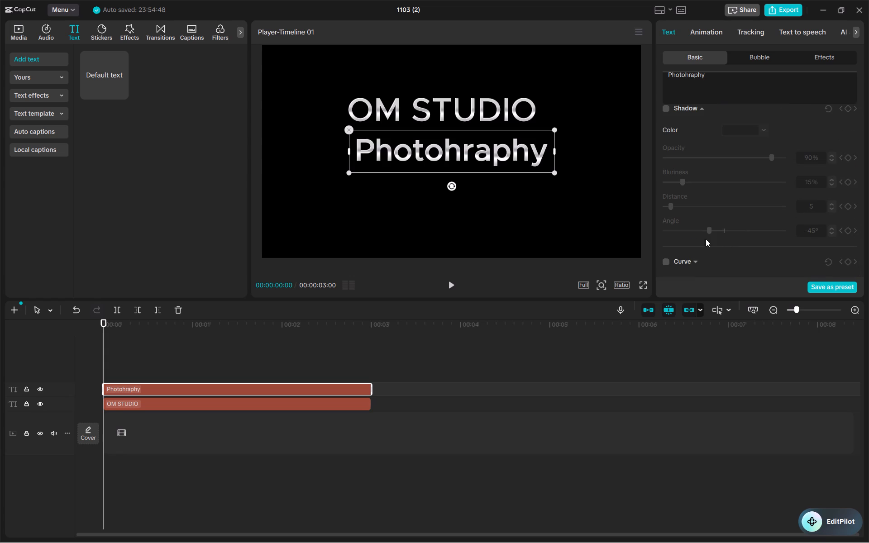
scroll(720, 202, "up", 17)
scroll(745, 194, "up", 4)
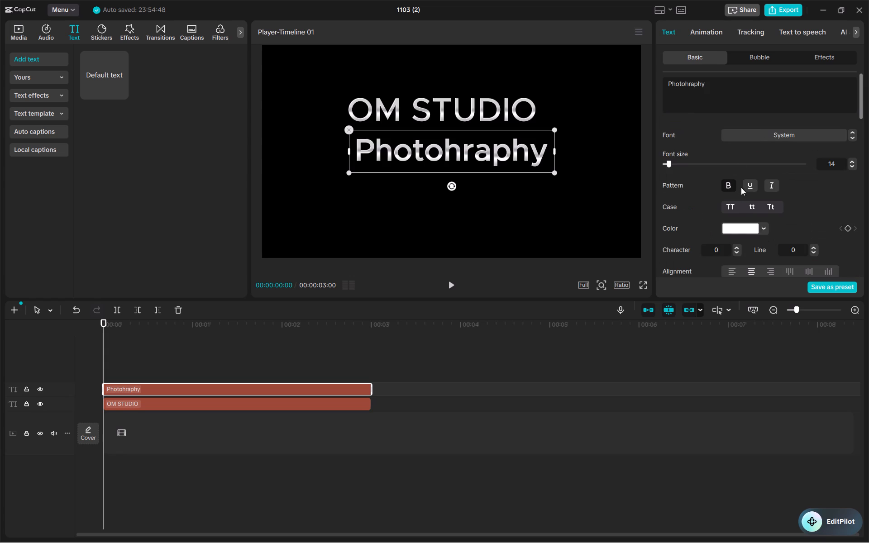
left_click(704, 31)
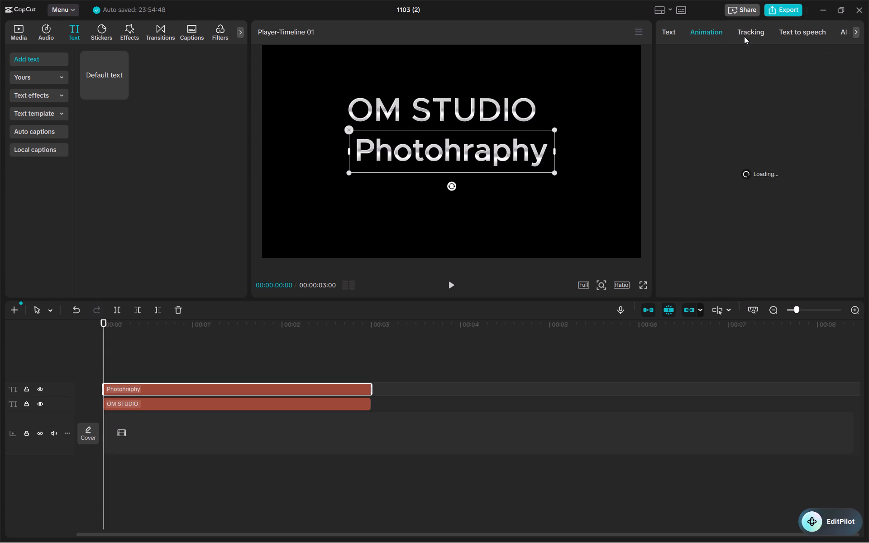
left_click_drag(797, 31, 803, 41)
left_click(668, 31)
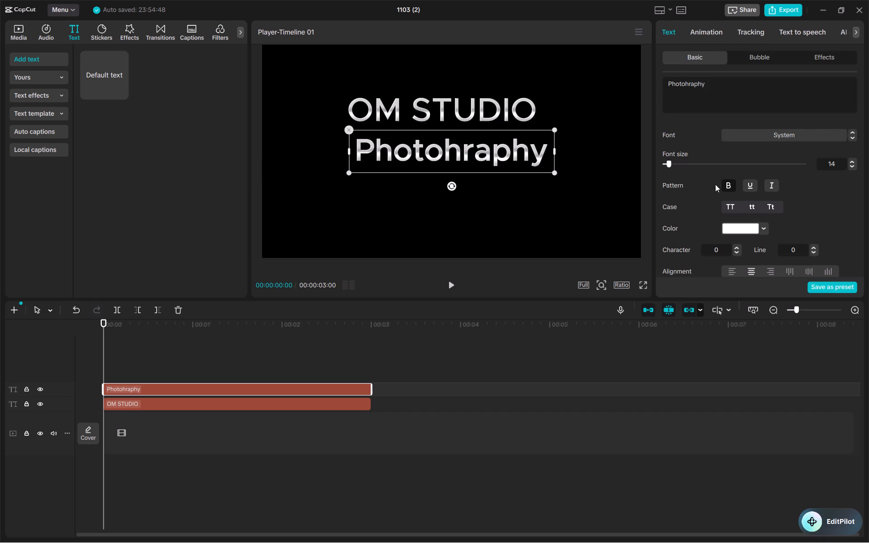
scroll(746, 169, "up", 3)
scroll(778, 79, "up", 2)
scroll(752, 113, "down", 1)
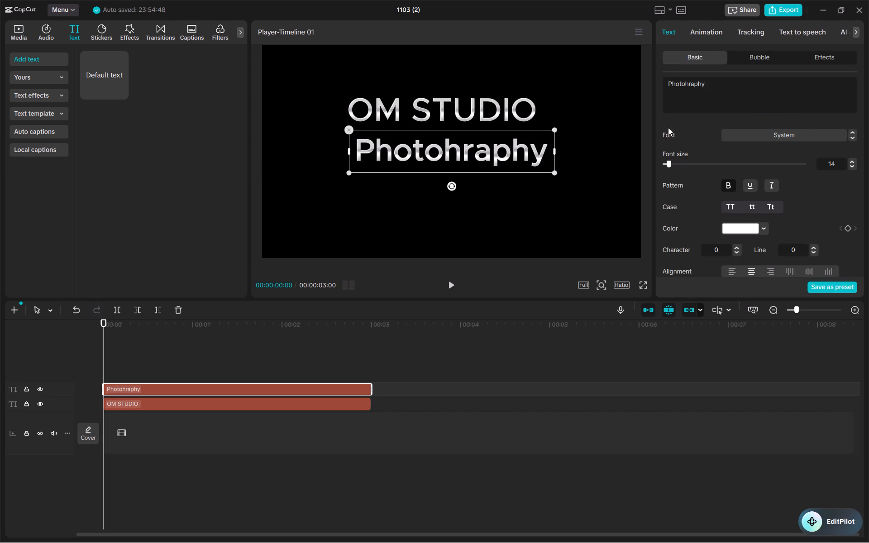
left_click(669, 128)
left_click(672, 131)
Review the preset style, transform, blend and shadow settings of "Photohraphy" once more.
scroll(771, 206, "down", 1)
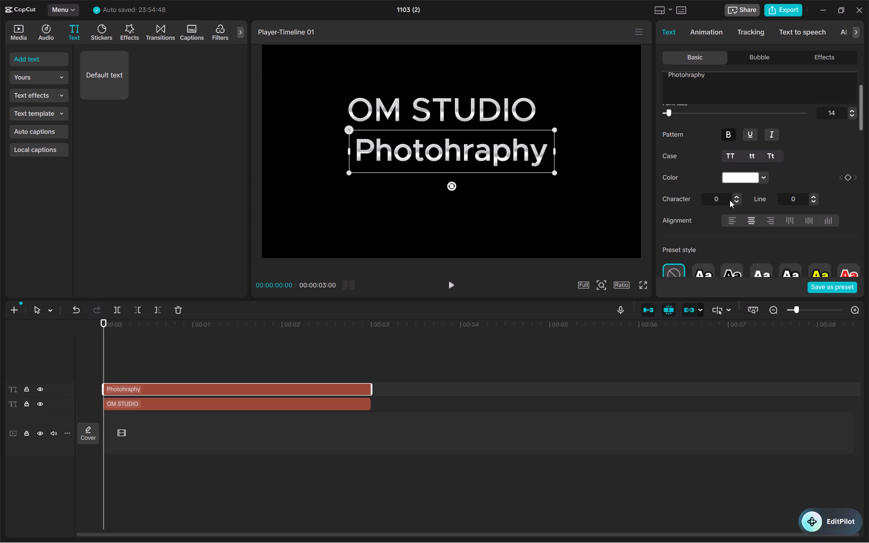
scroll(714, 203, "down", 3)
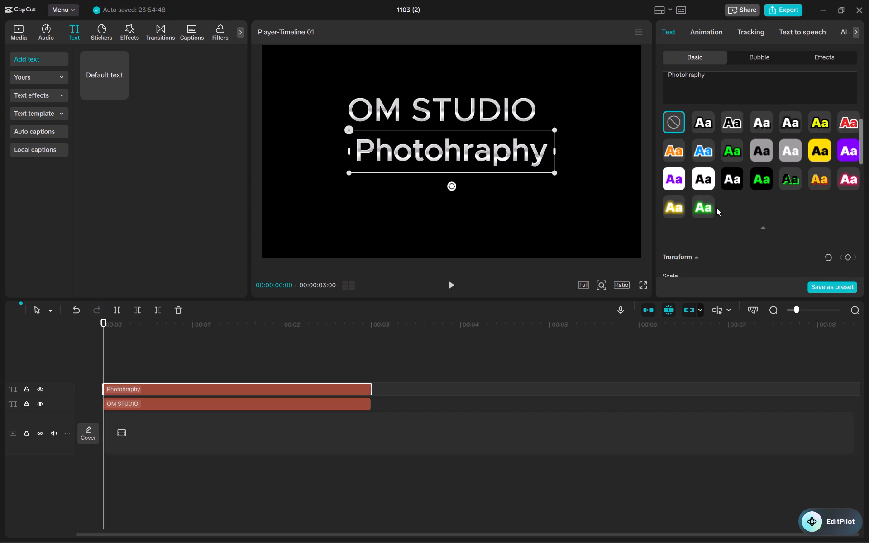
scroll(721, 208, "down", 3)
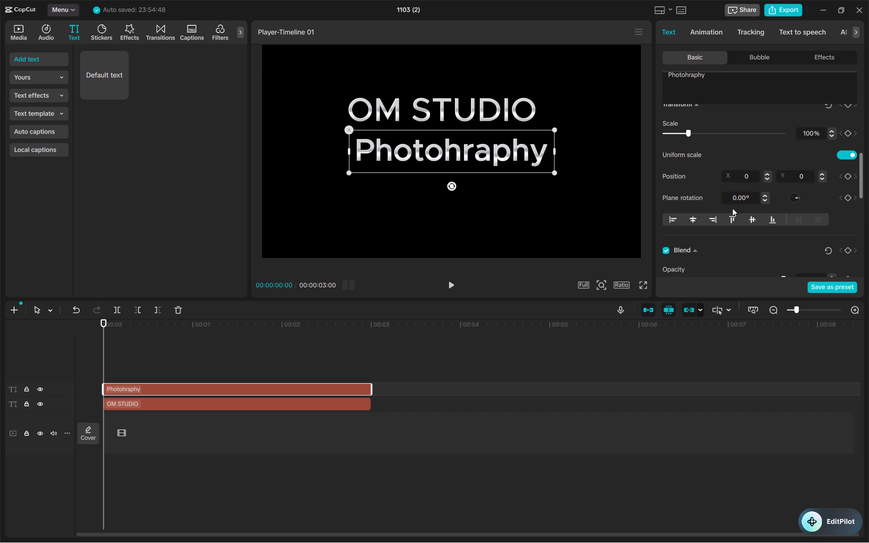
scroll(732, 206, "down", 14)
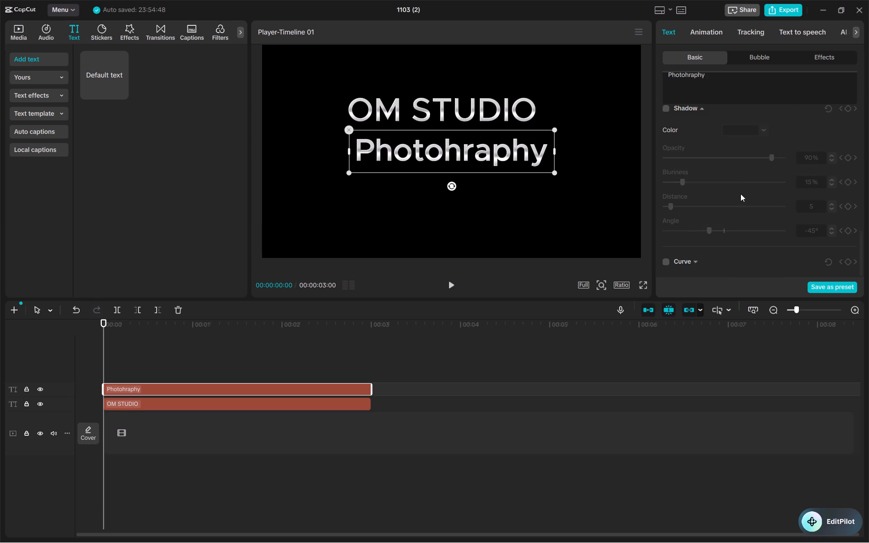
scroll(741, 187, "up", 20)
scroll(741, 187, "up", 6)
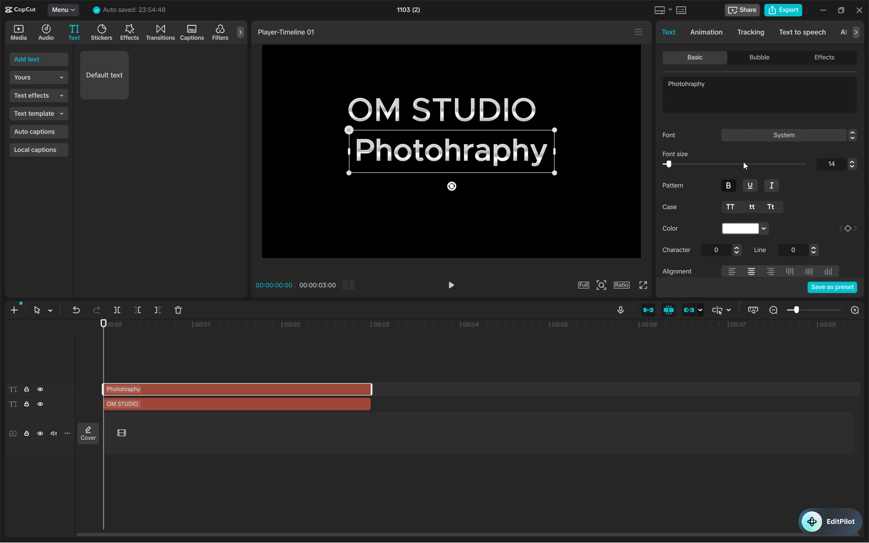
scroll(745, 161, "up", 4)
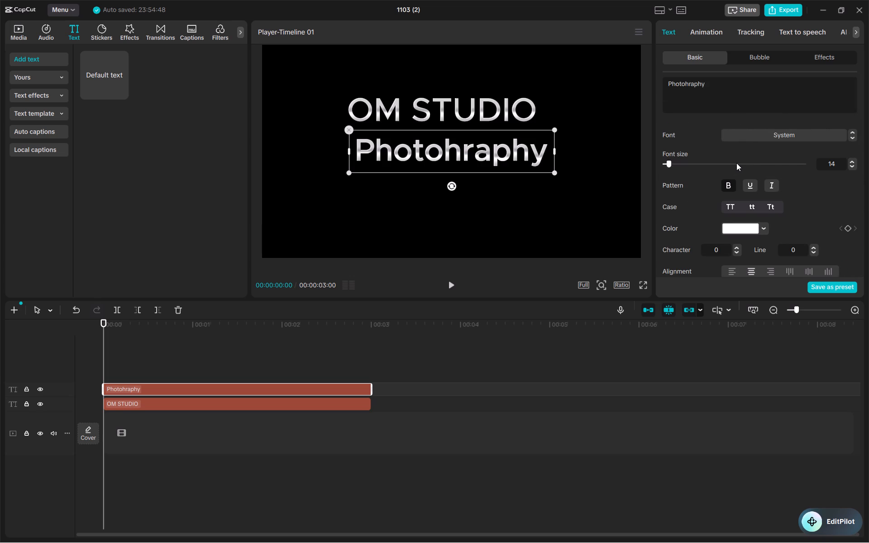
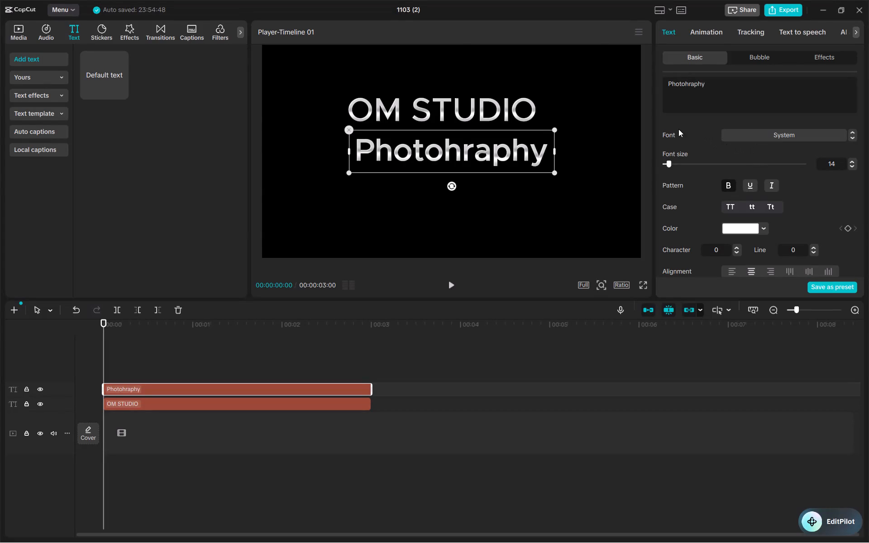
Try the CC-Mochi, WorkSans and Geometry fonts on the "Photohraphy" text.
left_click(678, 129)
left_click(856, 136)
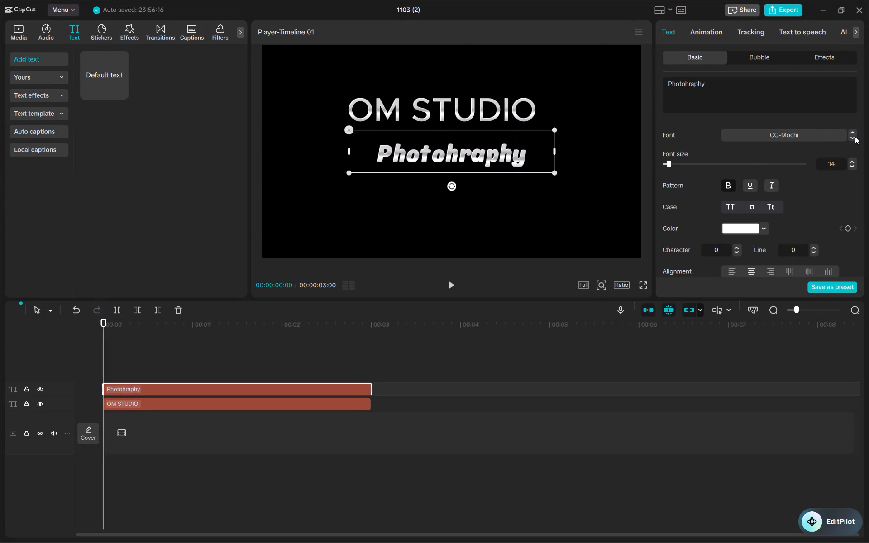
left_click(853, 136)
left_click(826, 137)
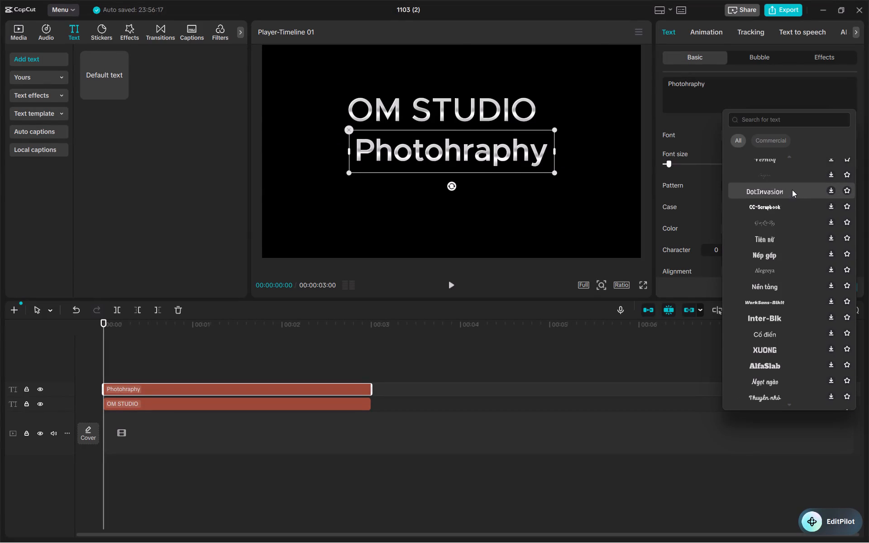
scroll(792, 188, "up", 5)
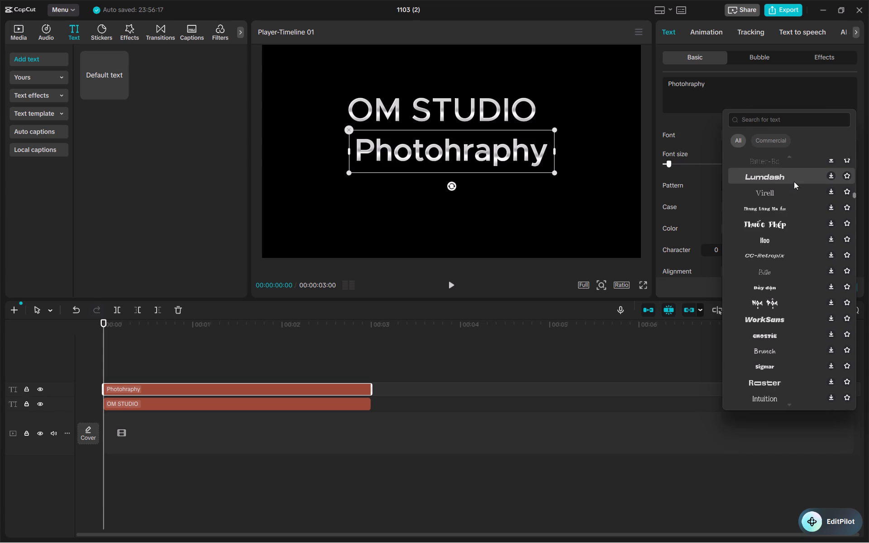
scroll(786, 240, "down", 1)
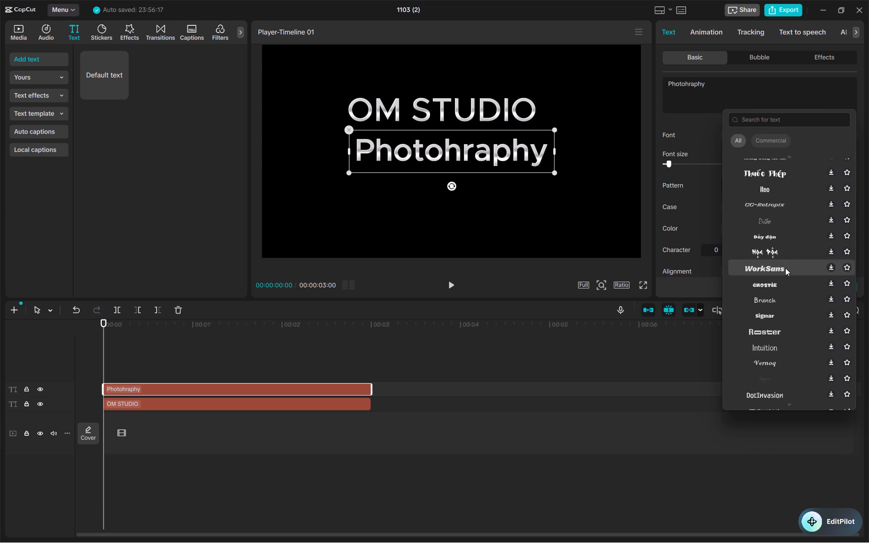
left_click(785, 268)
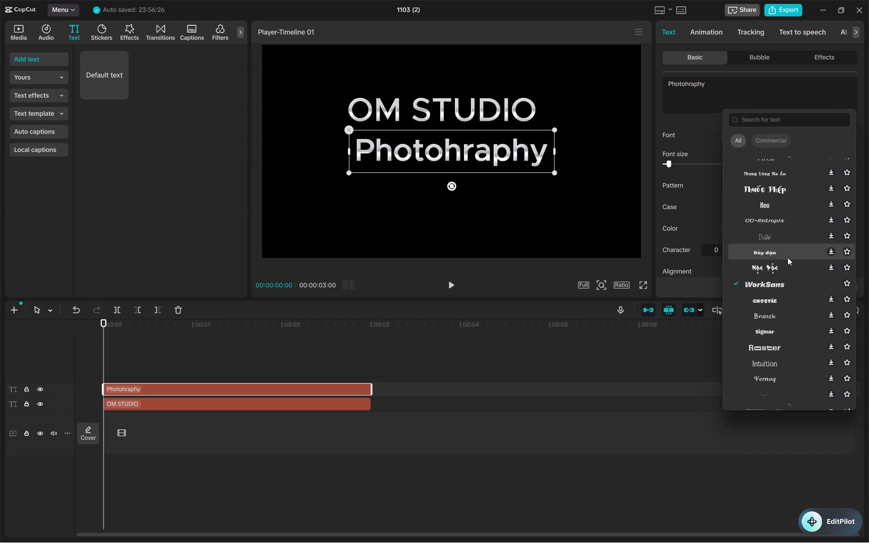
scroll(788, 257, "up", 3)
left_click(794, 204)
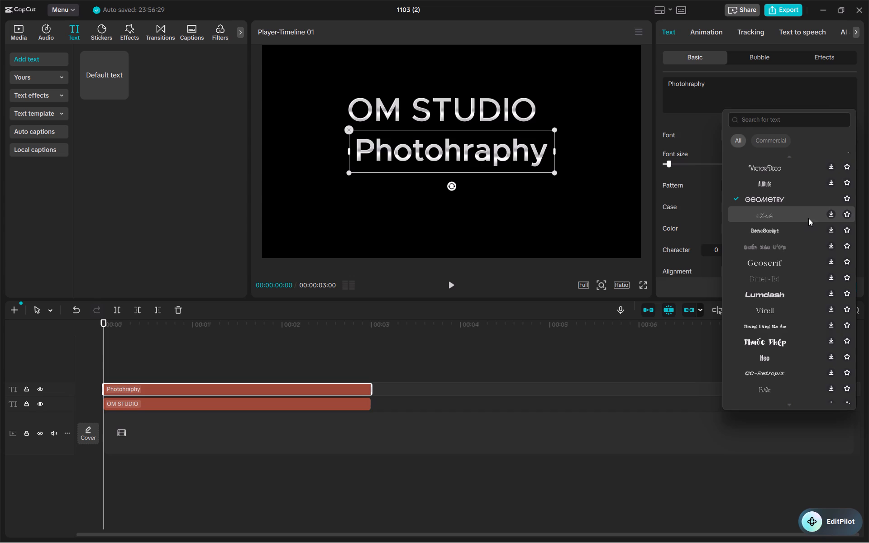
Download the Geoserif font and apply it to the "Photohraphy" text.
left_click(802, 256)
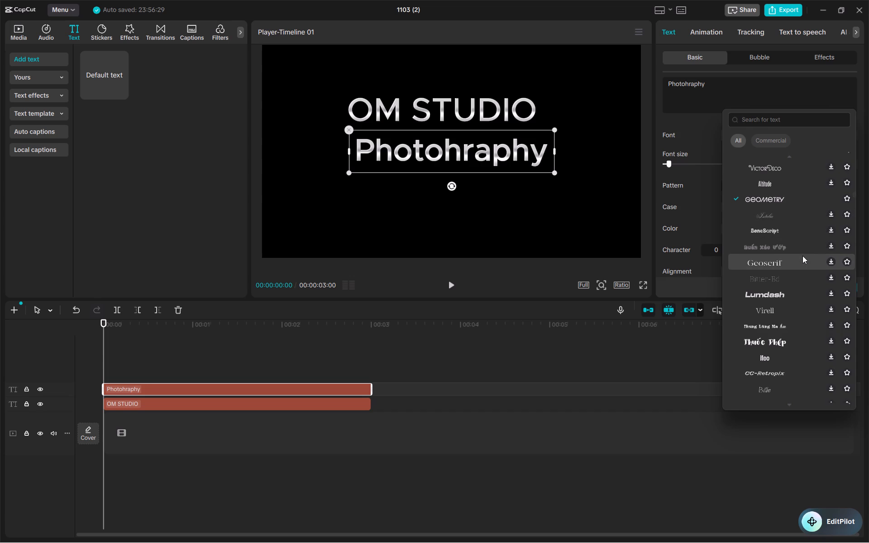
left_click(805, 263)
left_click(831, 258)
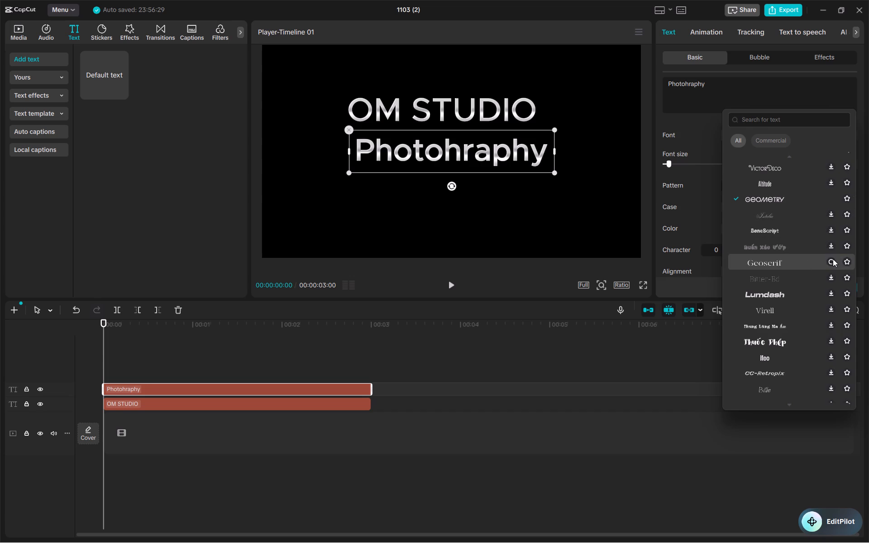
left_click(828, 260)
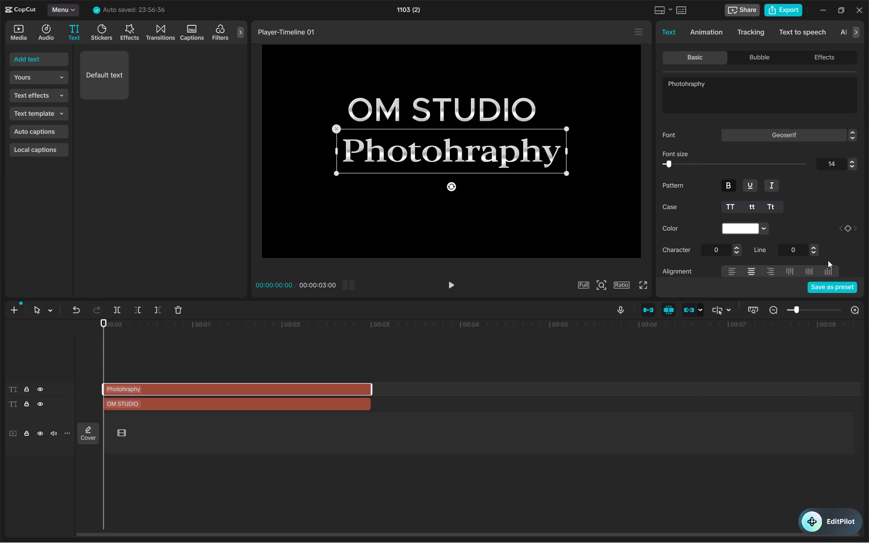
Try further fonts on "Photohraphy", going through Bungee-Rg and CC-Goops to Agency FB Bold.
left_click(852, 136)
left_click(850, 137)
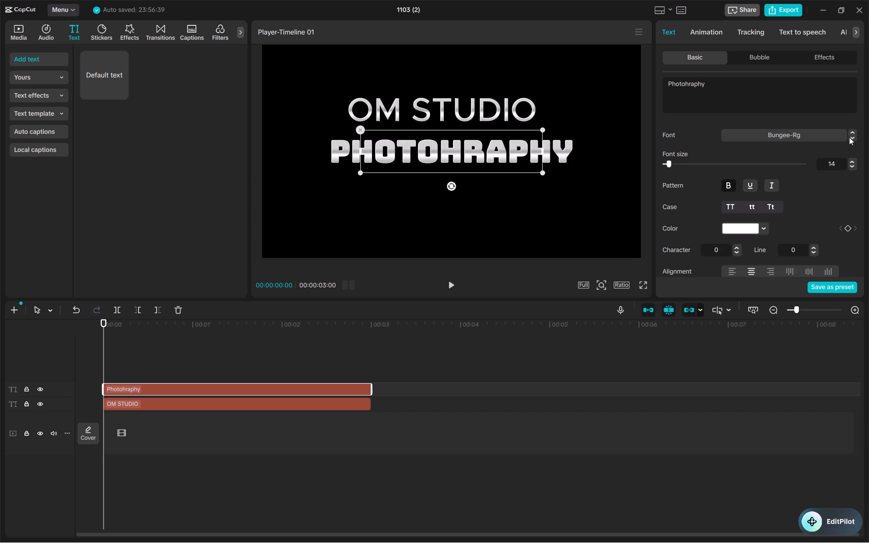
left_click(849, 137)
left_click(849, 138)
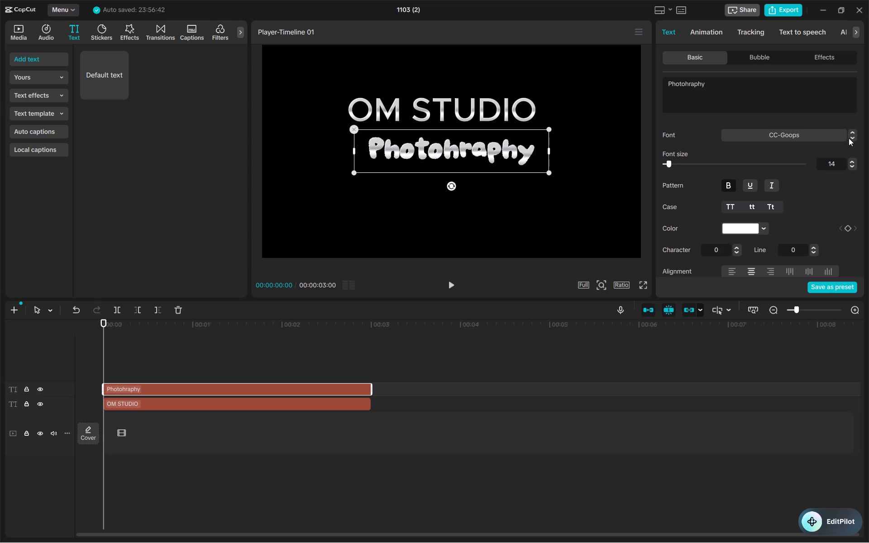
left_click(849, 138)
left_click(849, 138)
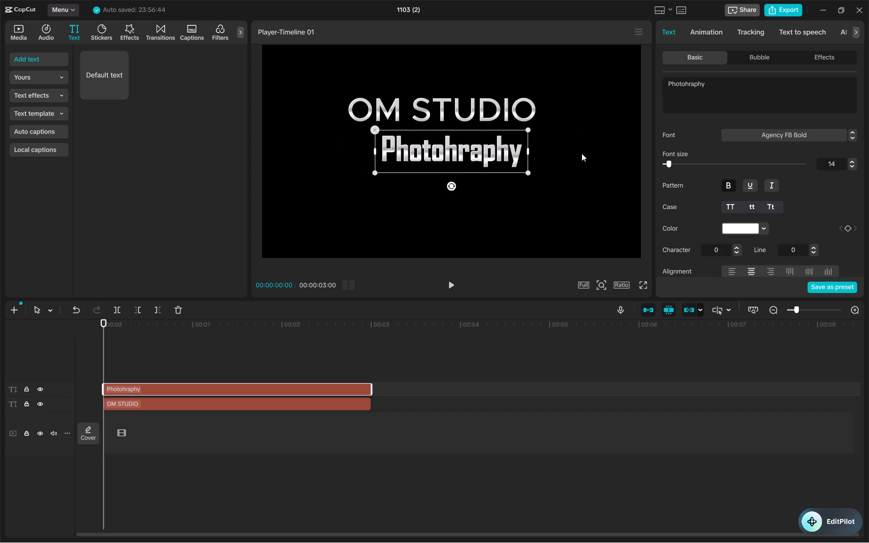
Correct the spelling of the line below "OM STUDIO" to "Photography".
left_click(685, 85)
left_click(701, 84)
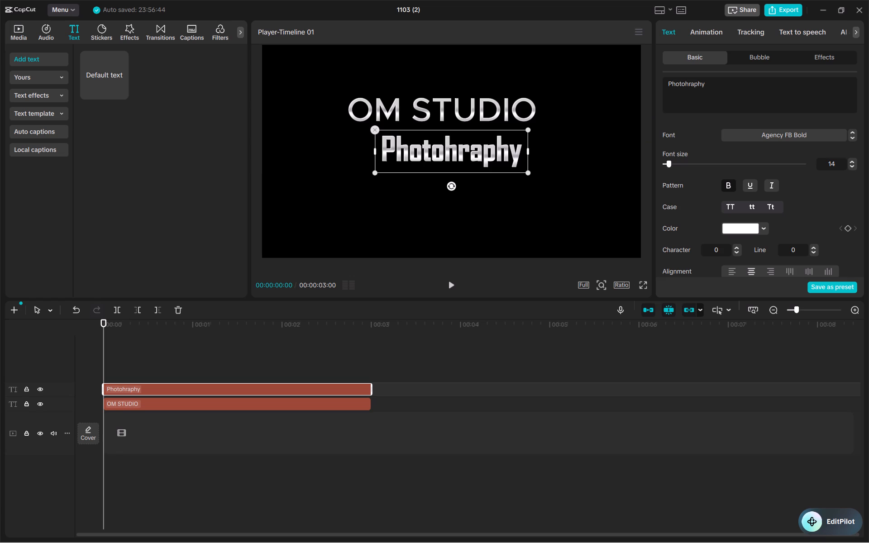
left_click(704, 84)
key("BackSpace")
key("BackSpace")
key("BackSpace")
key("BackSpace")
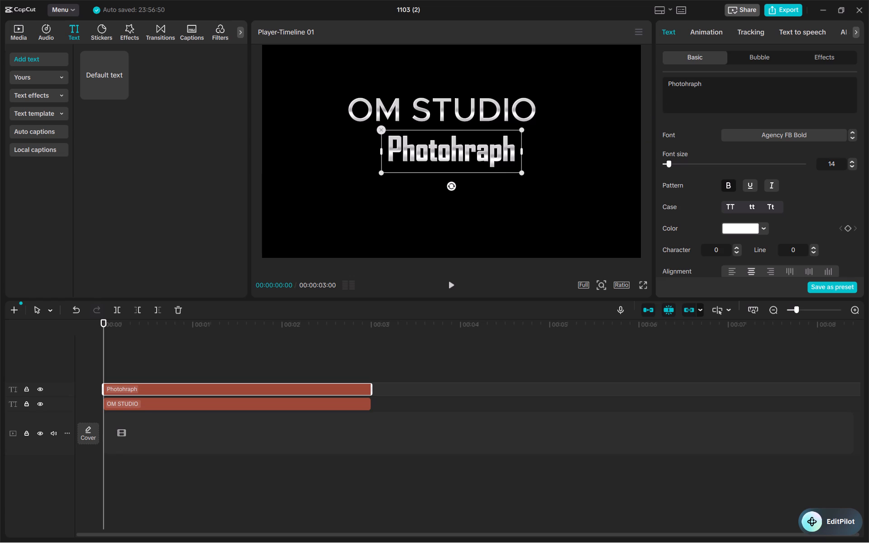
key("BackSpace")
key("BackSpace")
type("GR")
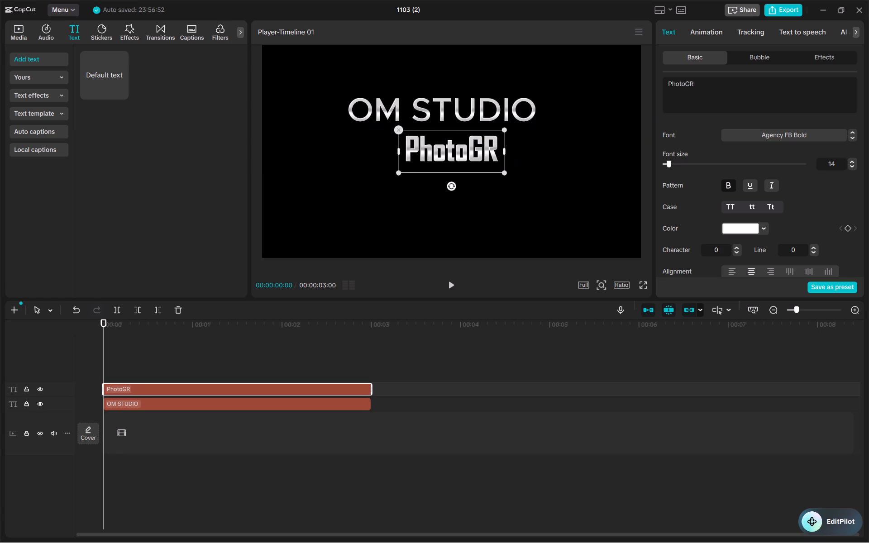
key("a")
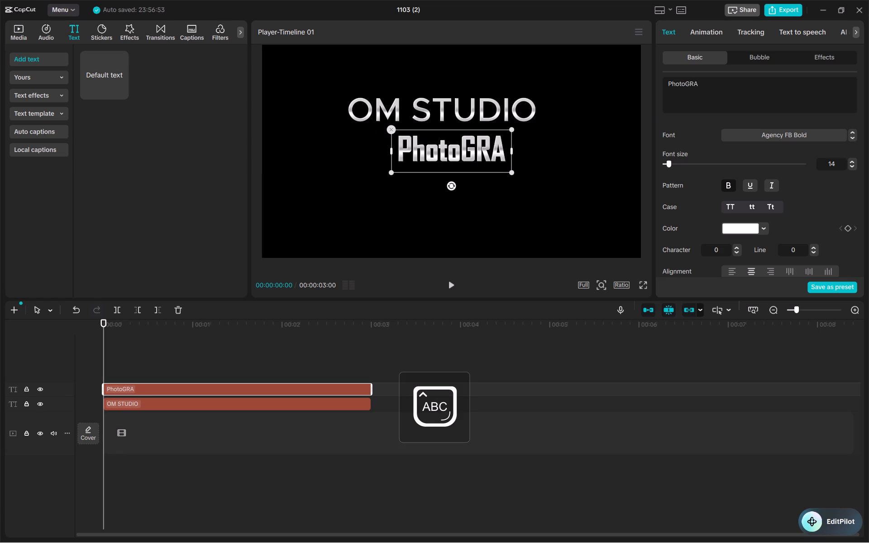
type("==")
key("BackSpace")
key("BackSpace")
key("BackSpace")
key("BackSpace")
key("BackSpace")
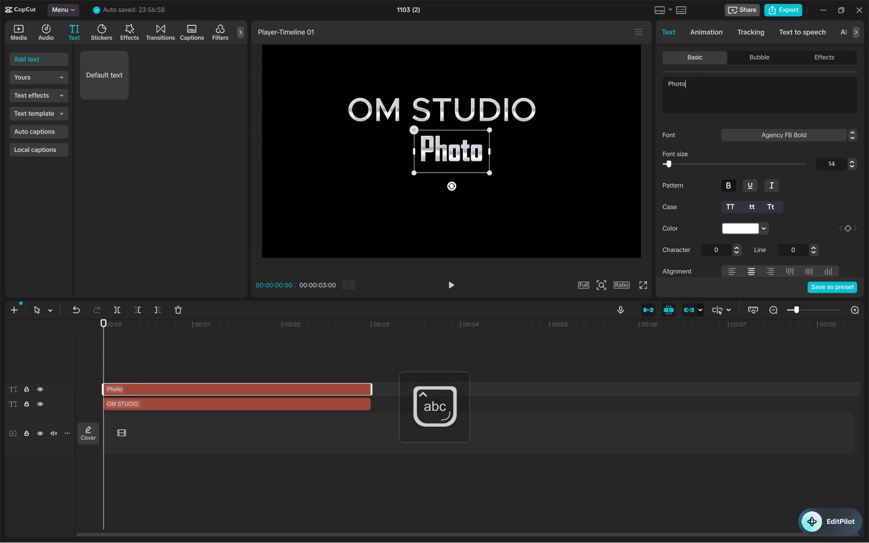
type("gr")
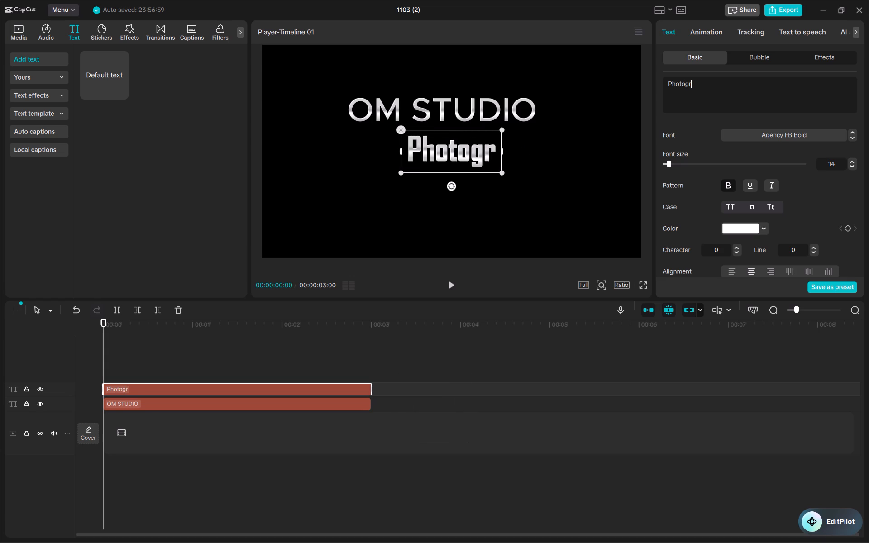
type("aphy")
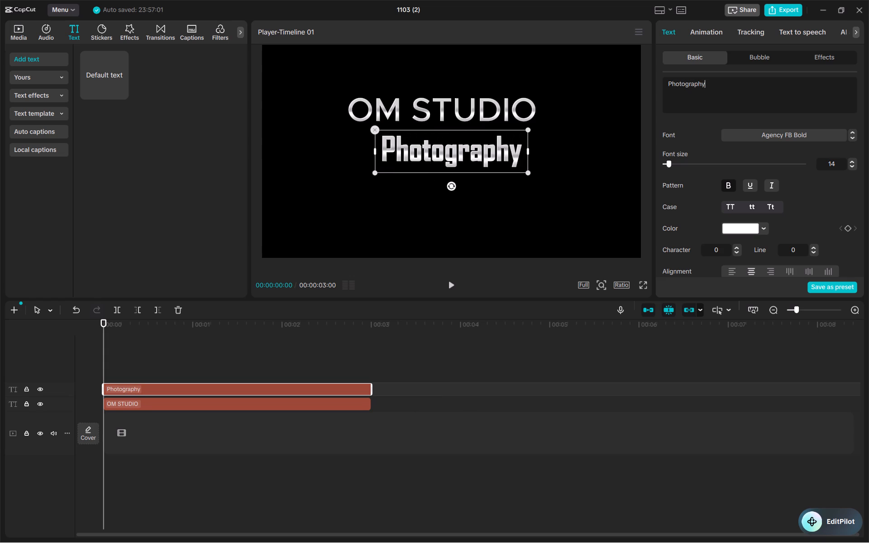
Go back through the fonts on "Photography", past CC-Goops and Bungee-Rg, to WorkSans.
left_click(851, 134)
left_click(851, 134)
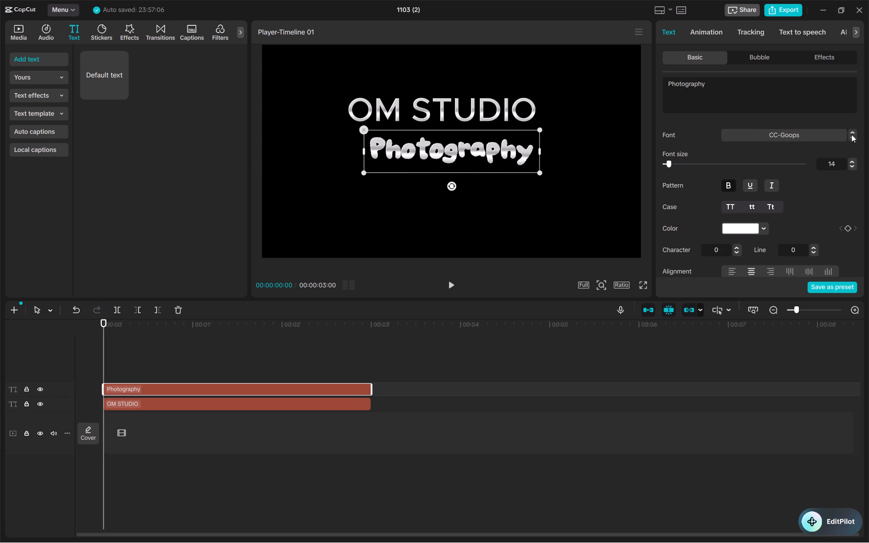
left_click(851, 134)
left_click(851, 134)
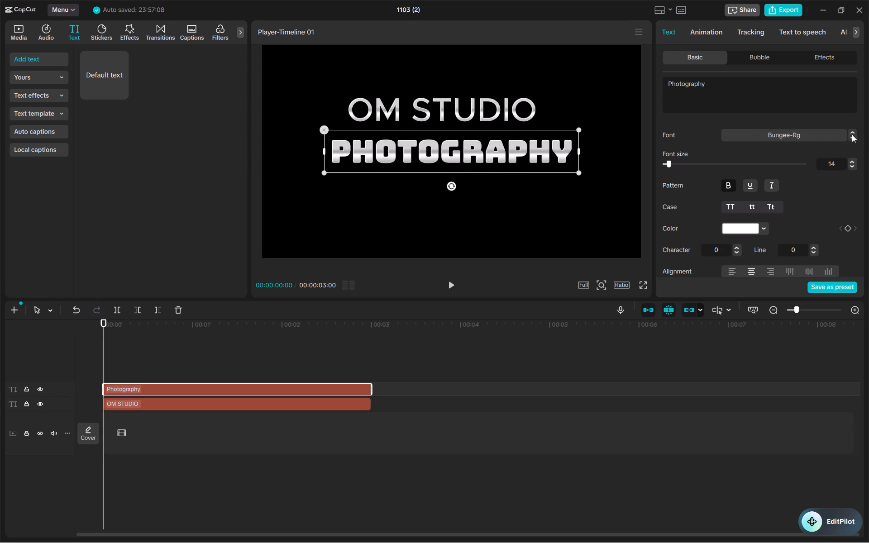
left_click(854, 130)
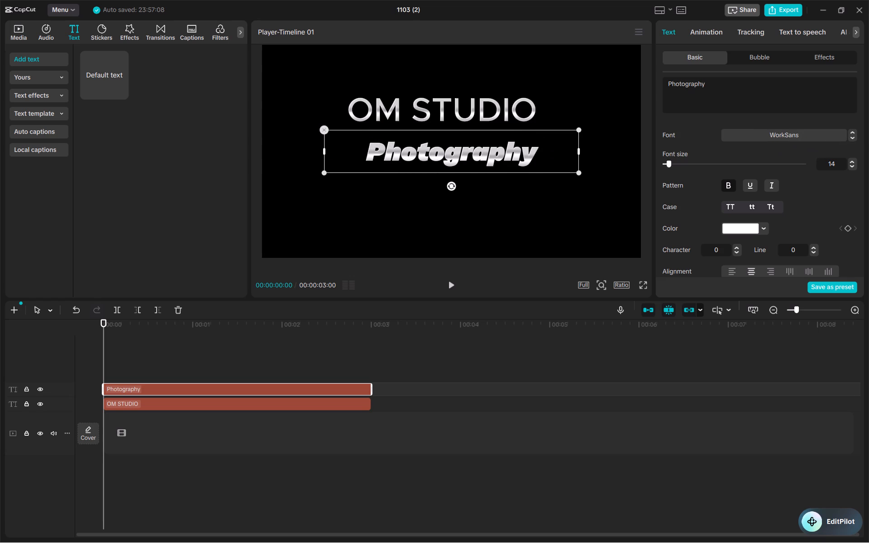
Set the font size of "Photography" to 15.
left_click(849, 159)
left_click(851, 159)
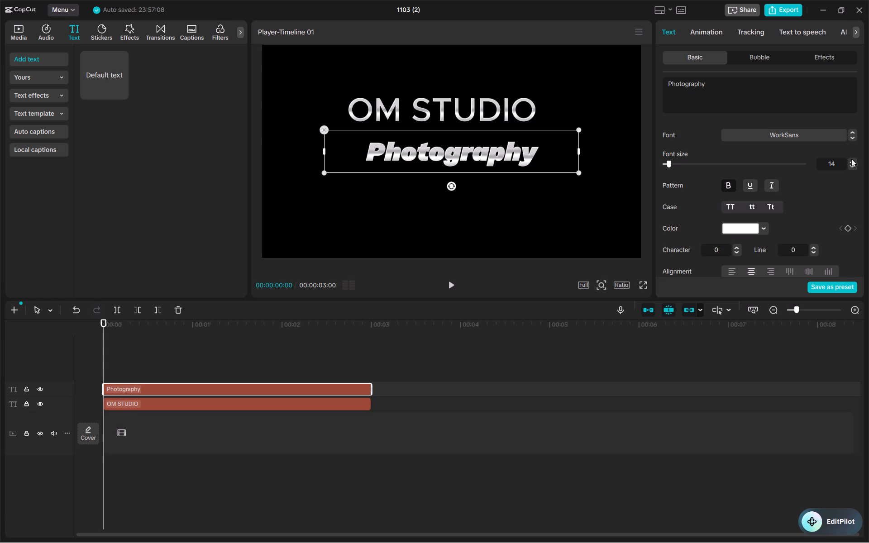
left_click(851, 159)
left_click(851, 161)
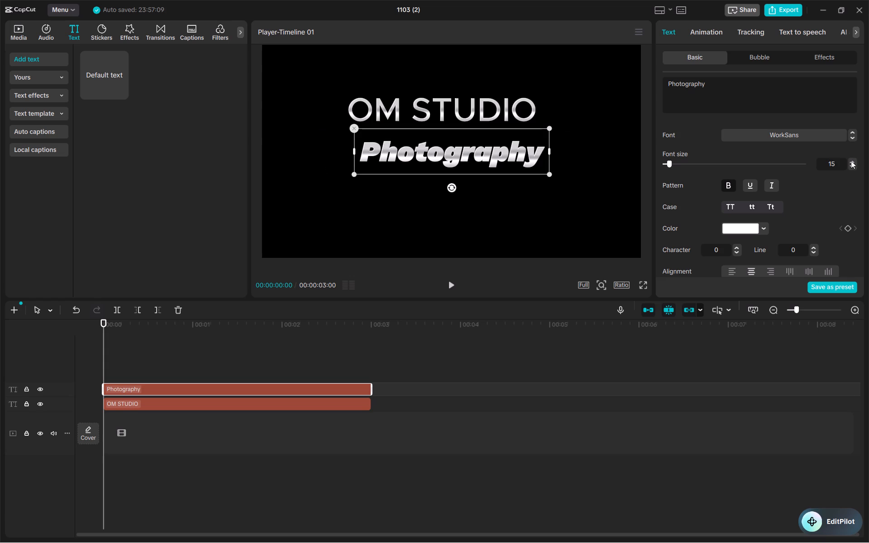
left_click(851, 161)
left_click(851, 161)
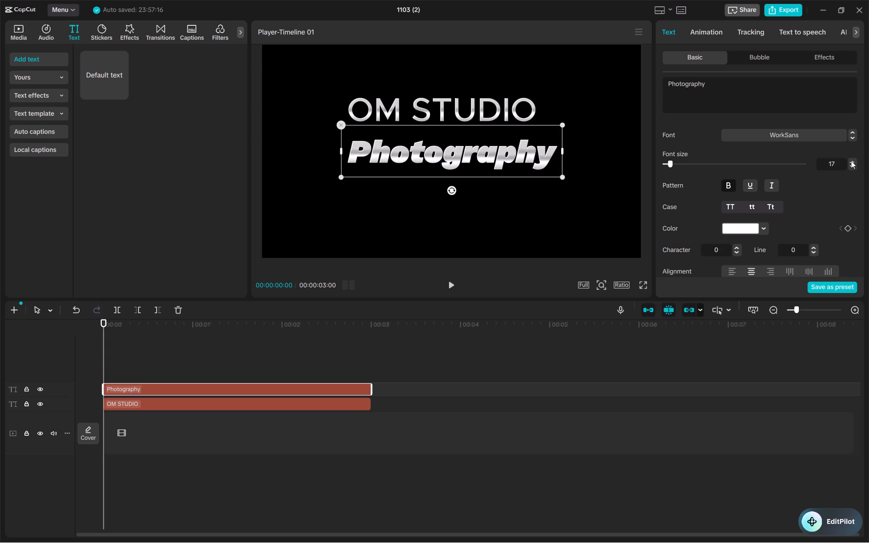
left_click(851, 161)
left_click(851, 161)
triple_click(848, 165)
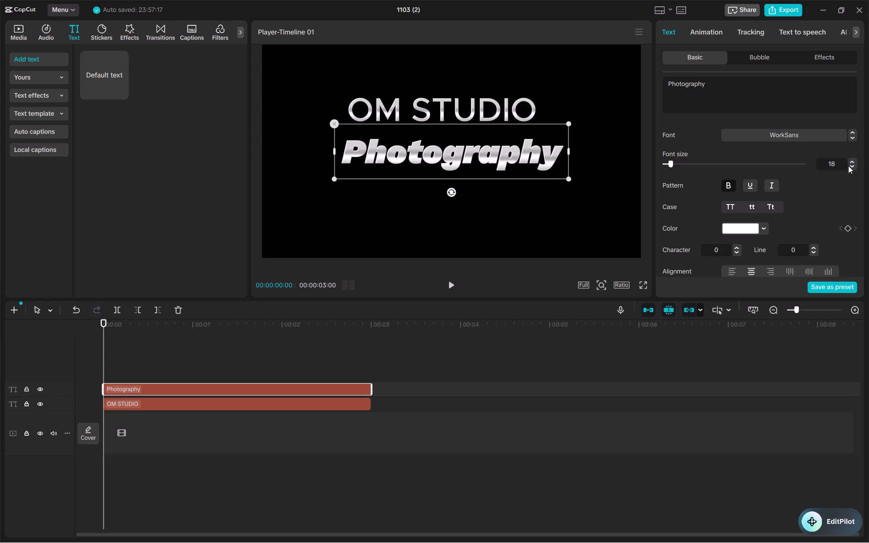
left_click(848, 166)
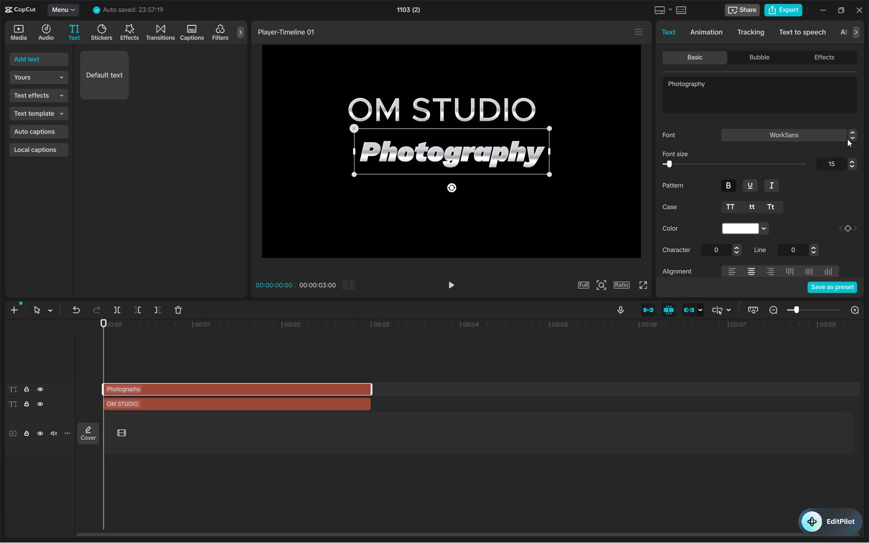
Change the font of "Photography" to Geoserif and deselect the text.
left_click(851, 131)
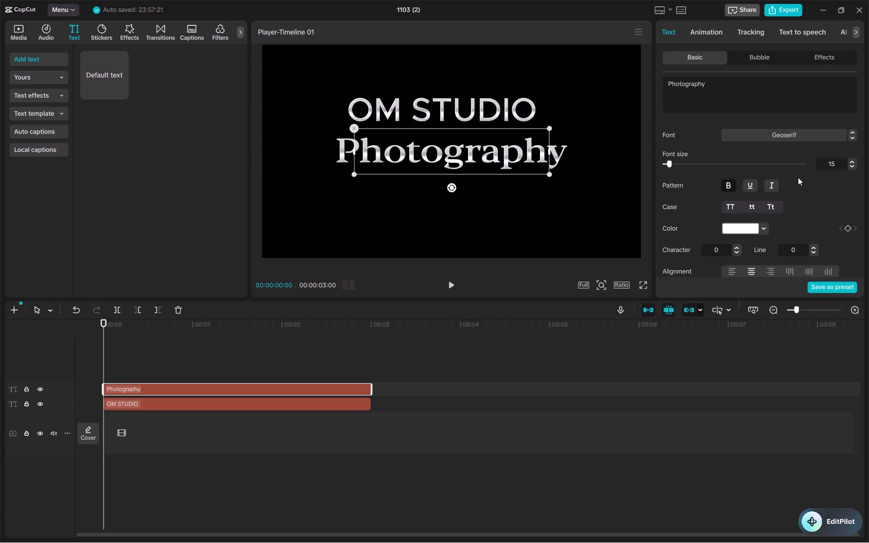
left_click(537, 186)
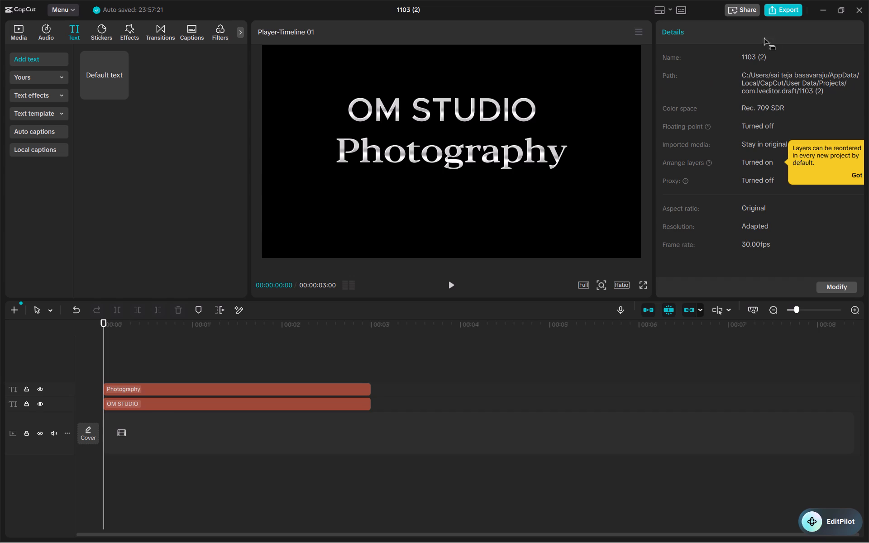
Export the title video under the name "intro".
left_click(778, 9)
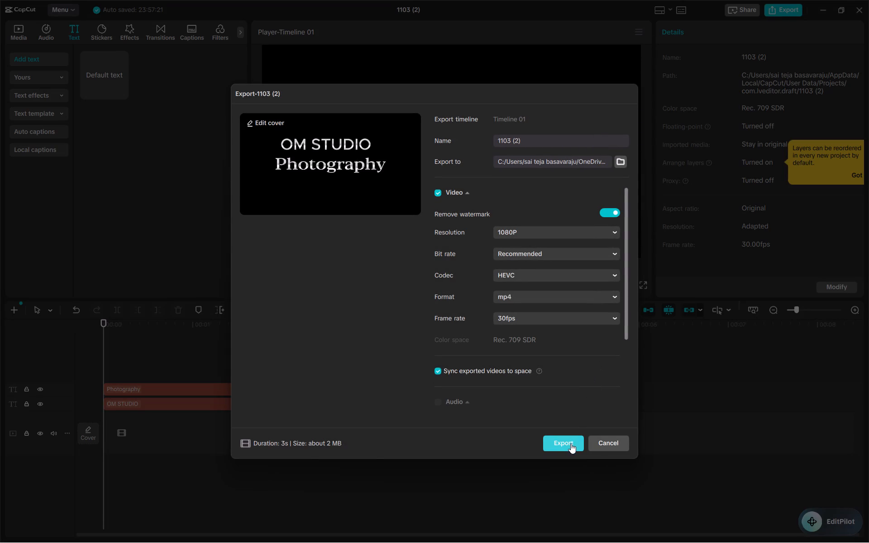
left_click(578, 141)
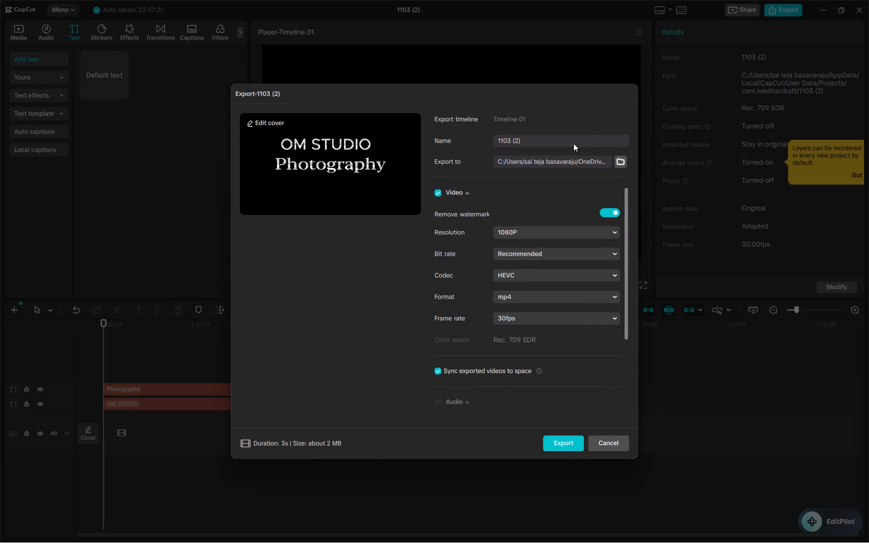
key("BackSpace")
key("BackSpace")
key("BackSpace")
key("BackSpace")
key("BackSpace")
key("BackSpace")
key("BackSpace")
key("BackSpace")
key("BackSpace")
key("BackSpace")
key("BackSpace")
key("BackSpace")
key("BackSpace")
key("BackSpace")
key("BackSpace")
type("intro")
key("space")
left_click(562, 445)
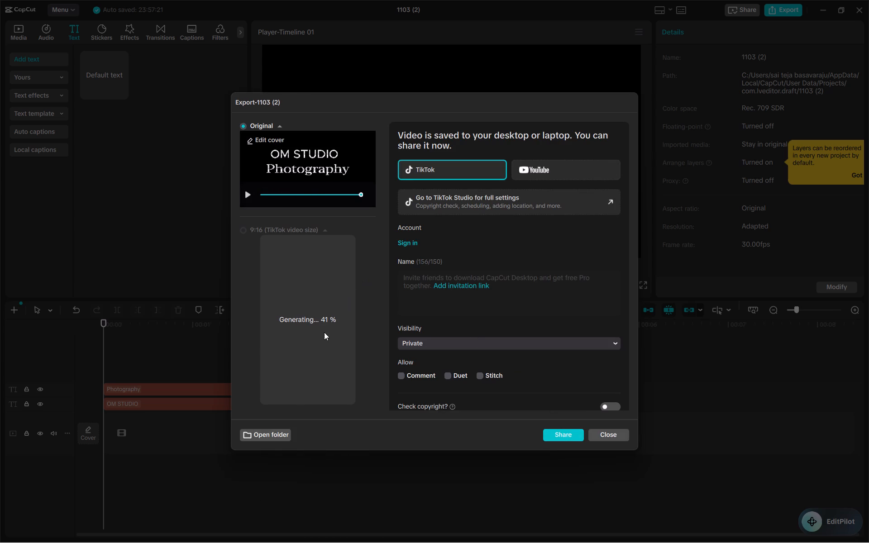
Open the folder that contains the exported "intro" video.
left_click(266, 443)
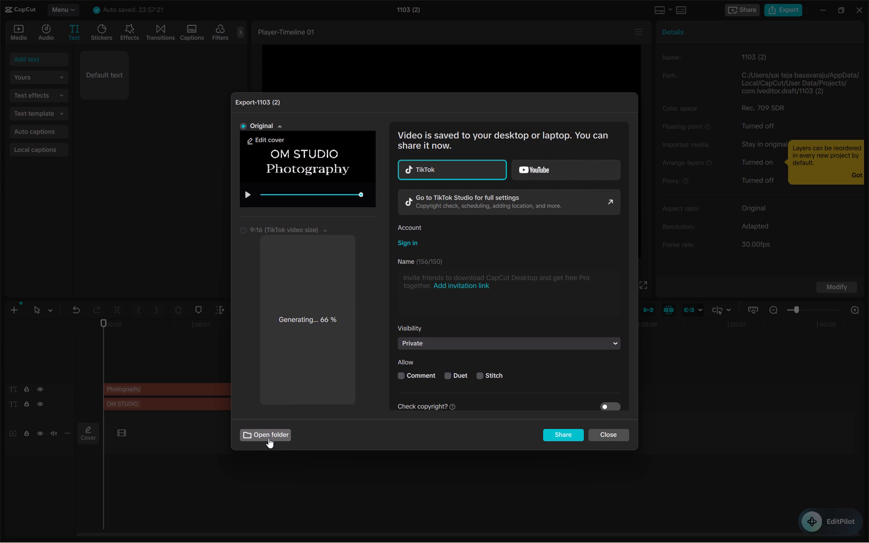
left_click(268, 438)
left_click(269, 434)
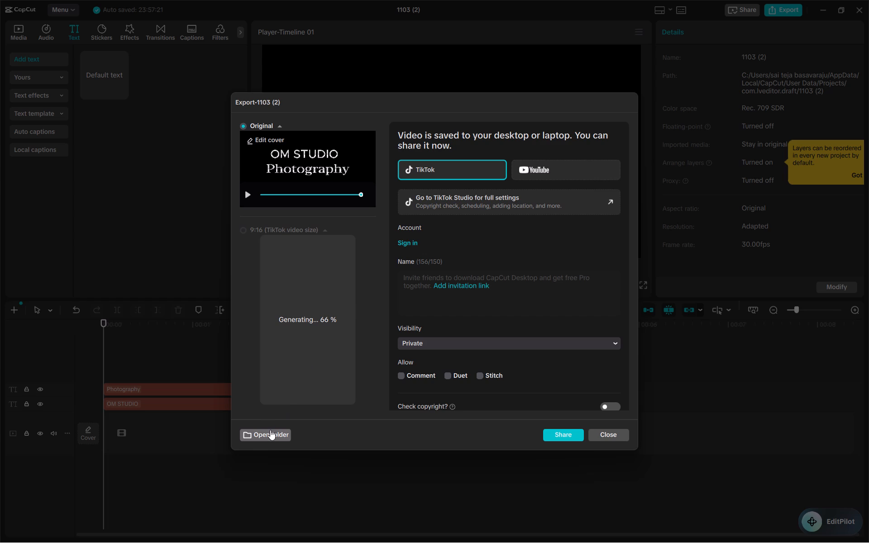
Look through the "sais vedios" export folder, the Home view and the personal OneDrive folder for the exported "intro" video.
double_click(270, 430)
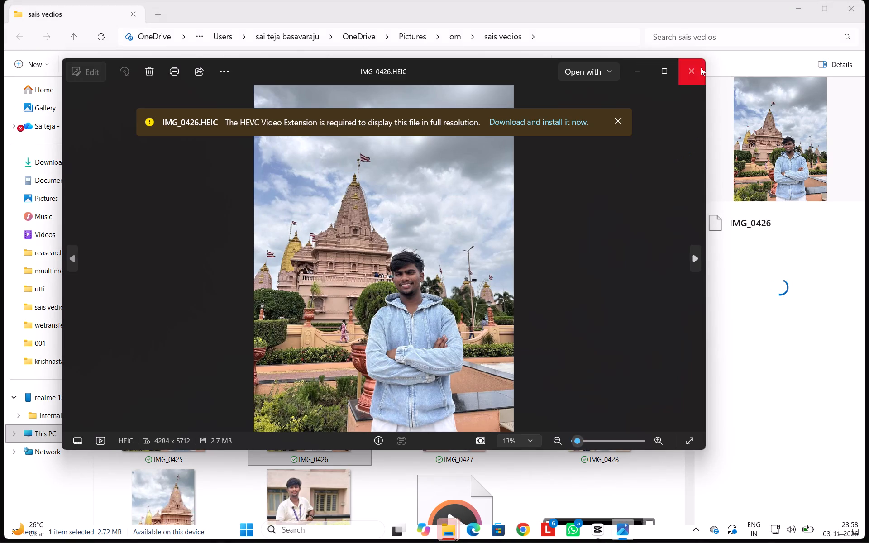
left_click(701, 67)
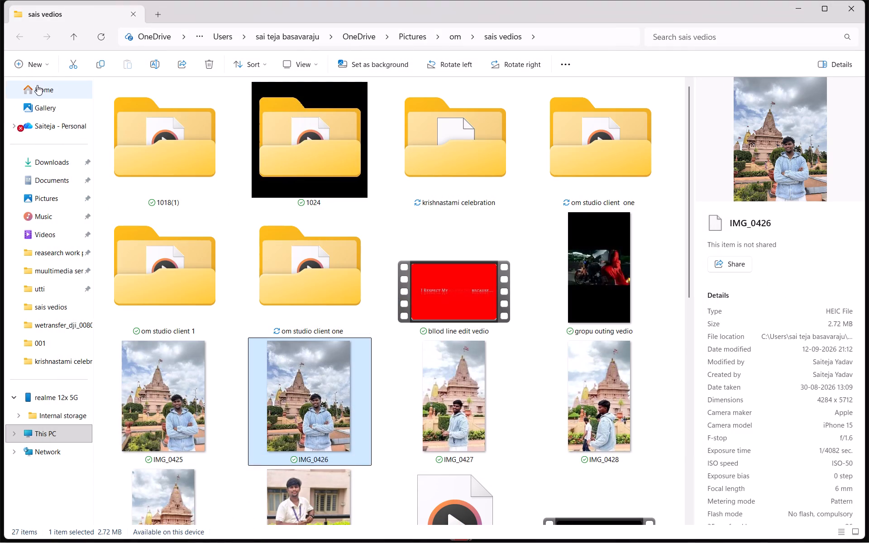
scroll(354, 247, "down", 8)
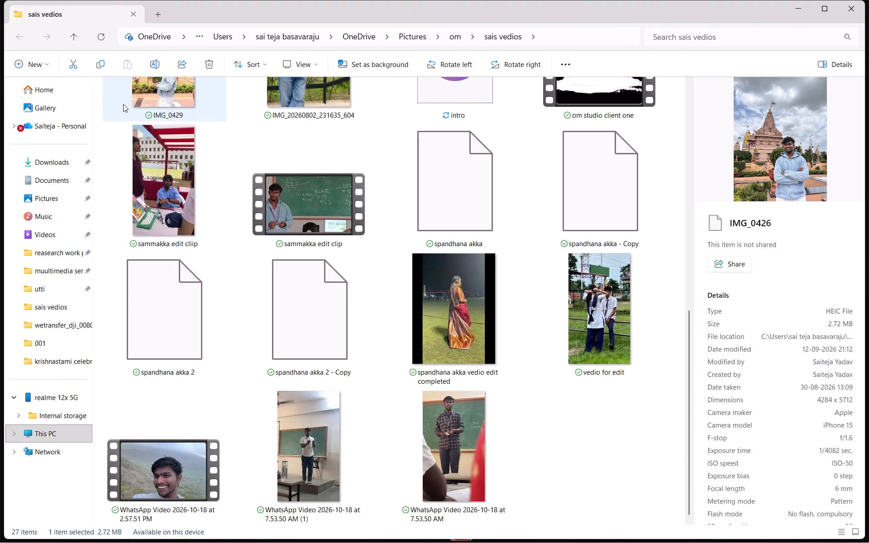
left_click(63, 88)
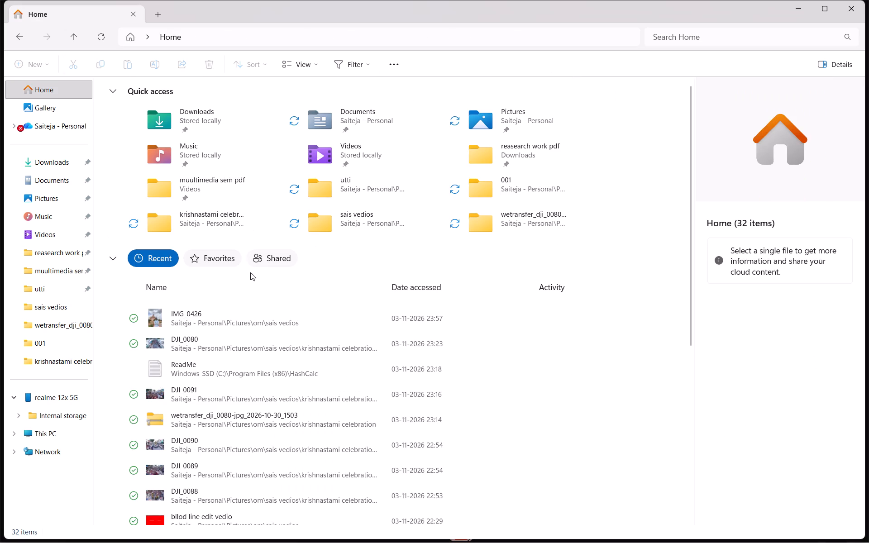
scroll(260, 291, "up", 2)
scroll(263, 288, "down", 2)
scroll(268, 280, "up", 9)
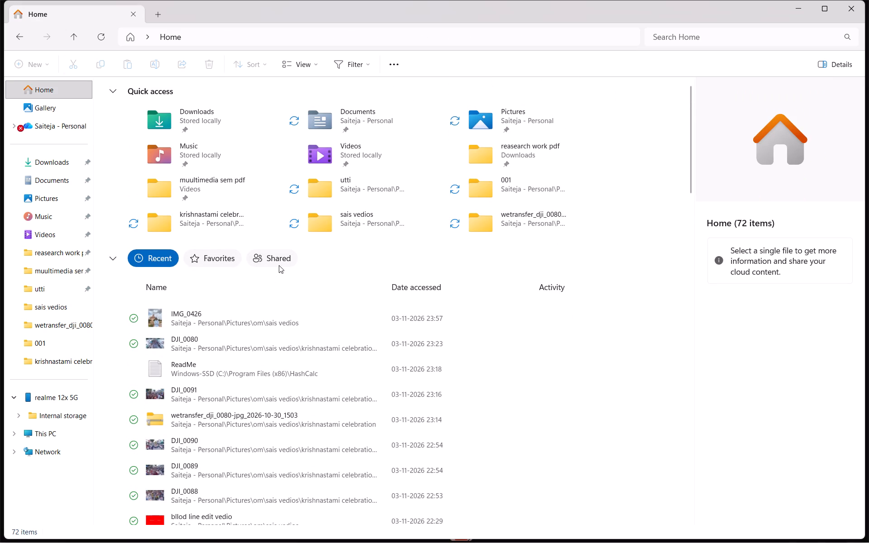
left_click(63, 126)
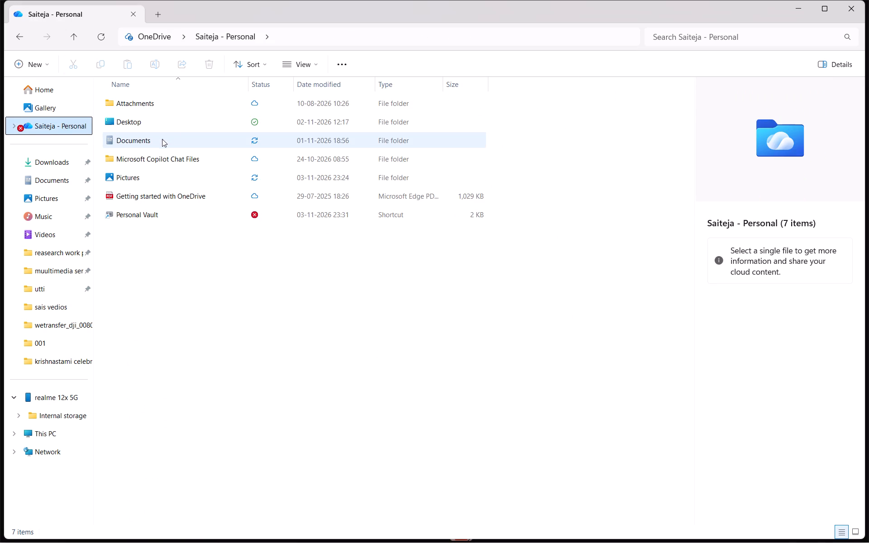
left_click(183, 138)
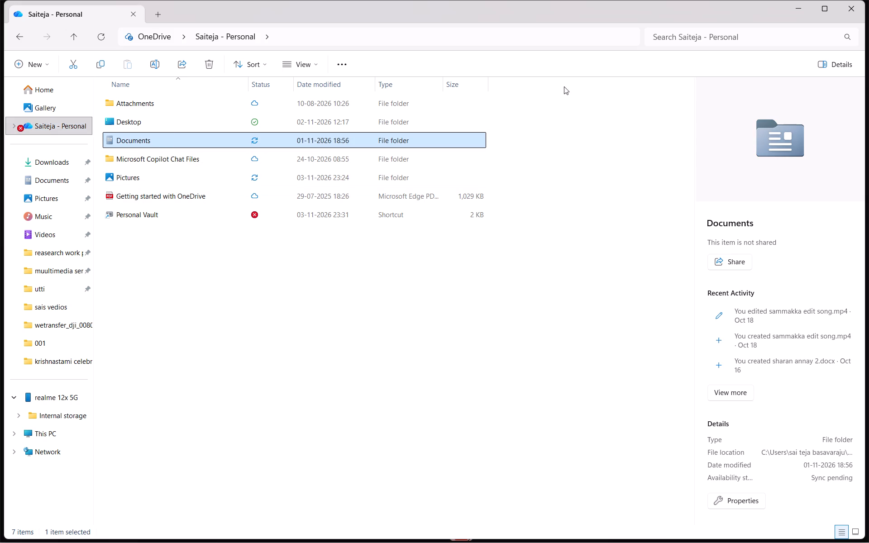
left_click(859, 0)
left_click(854, 5)
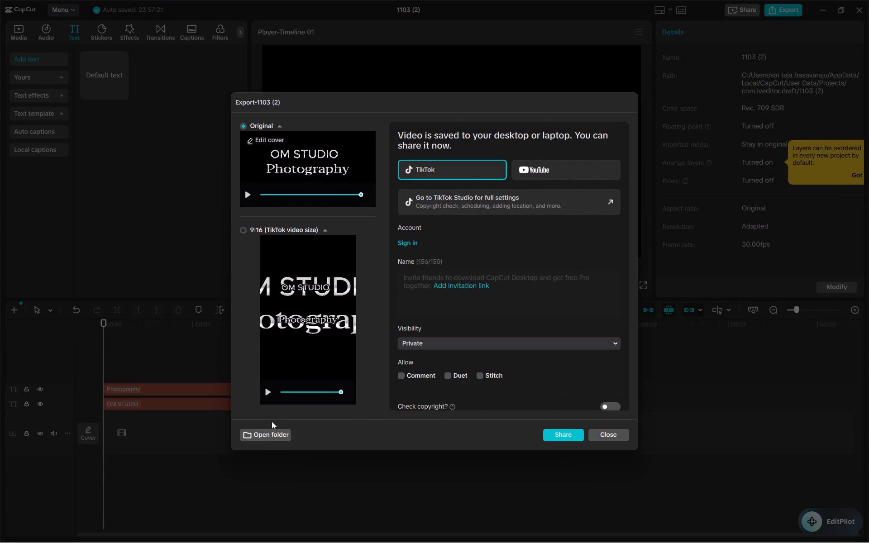
Reopen the export folder and look through its files and the Windows-SSD (C:) drive, closing the file window at the end.
left_click(267, 433)
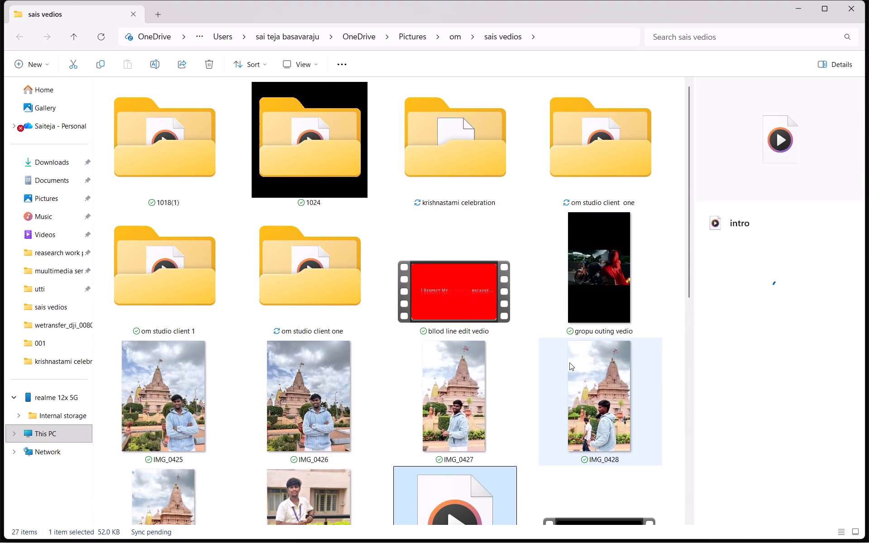
scroll(595, 357, "down", 2)
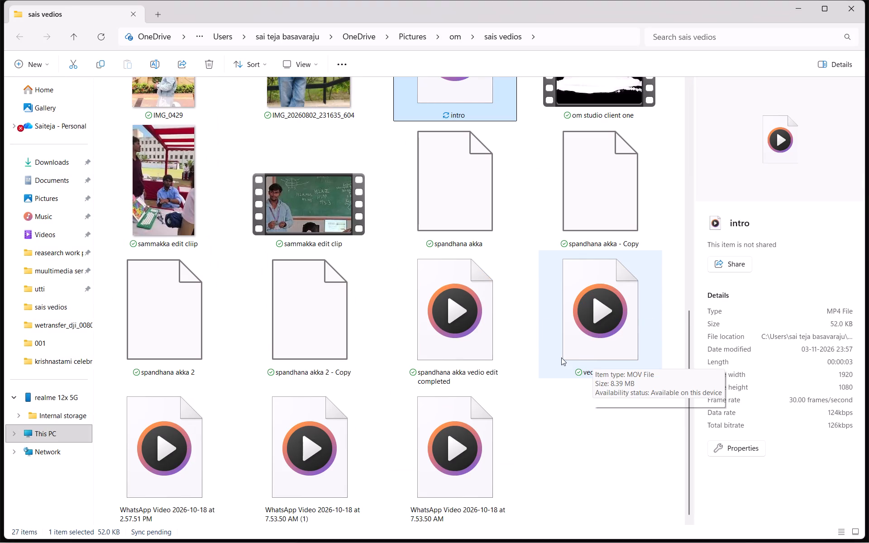
scroll(500, 352, "down", 1)
scroll(496, 349, "up", 3)
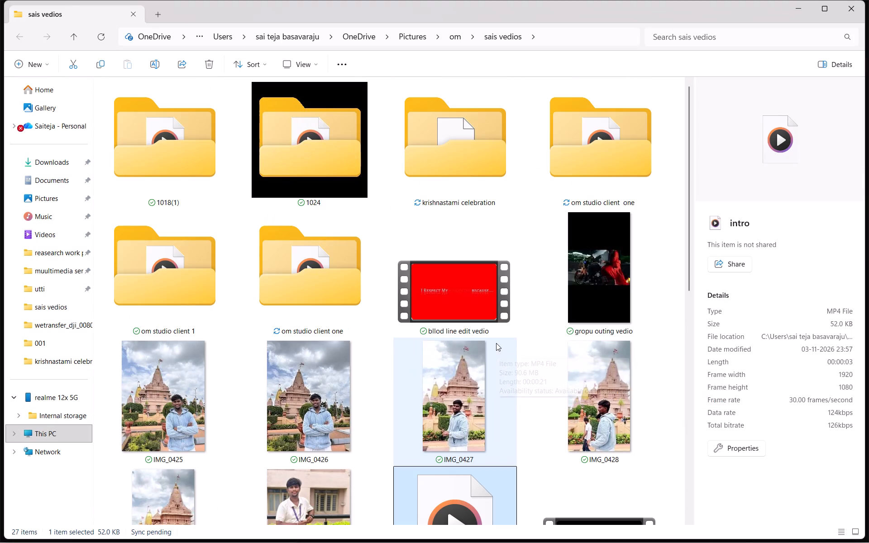
scroll(496, 342, "up", 3)
scroll(497, 335, "down", 4)
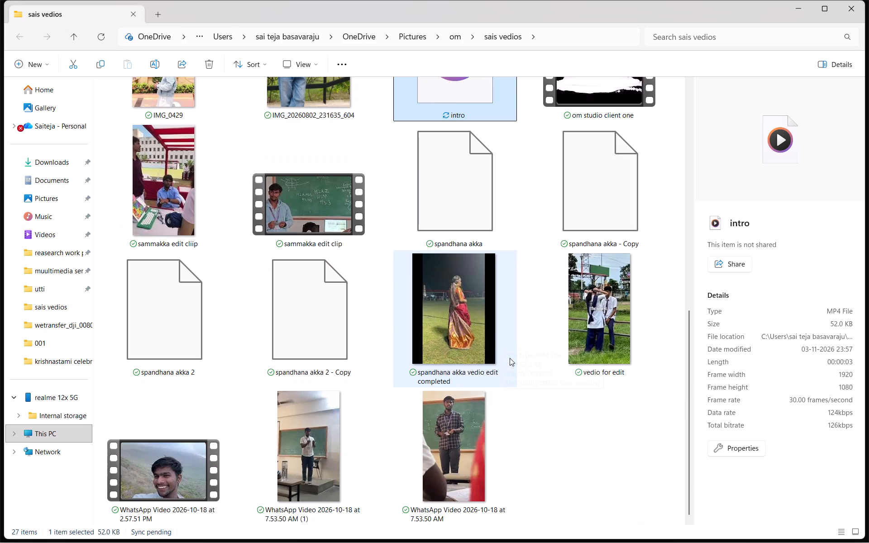
scroll(510, 358, "down", 1)
left_click(64, 425)
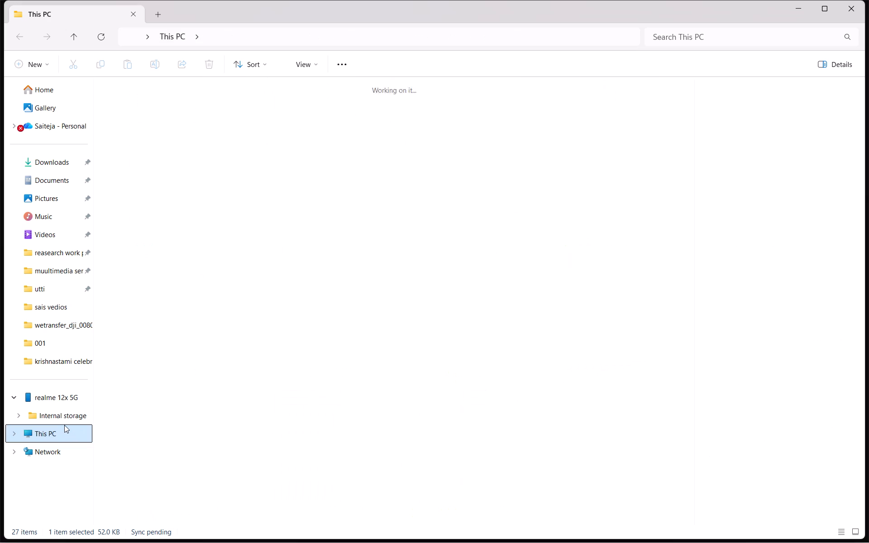
double_click(199, 109)
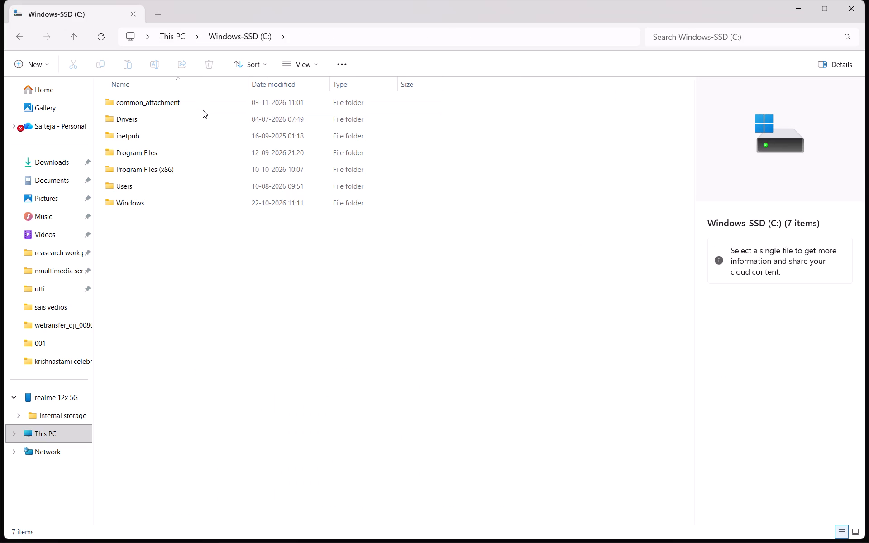
left_click(189, 133)
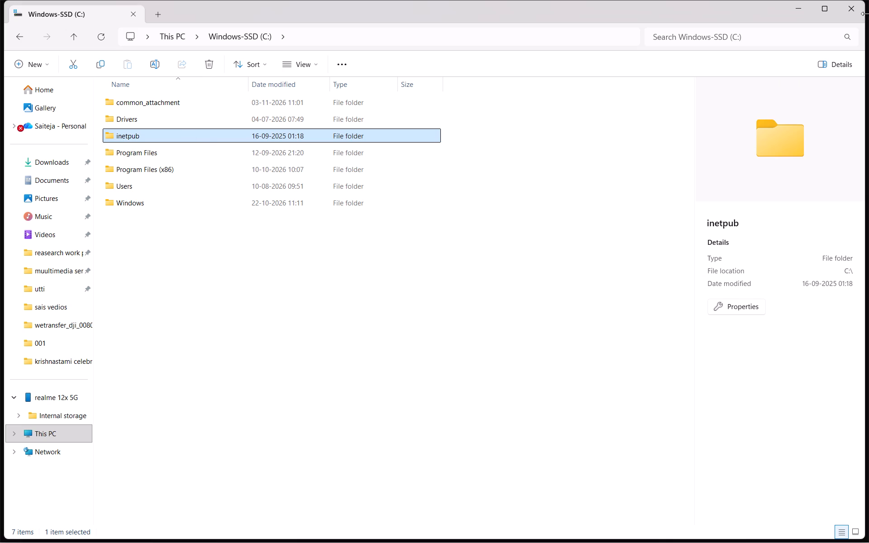
left_click(856, 6)
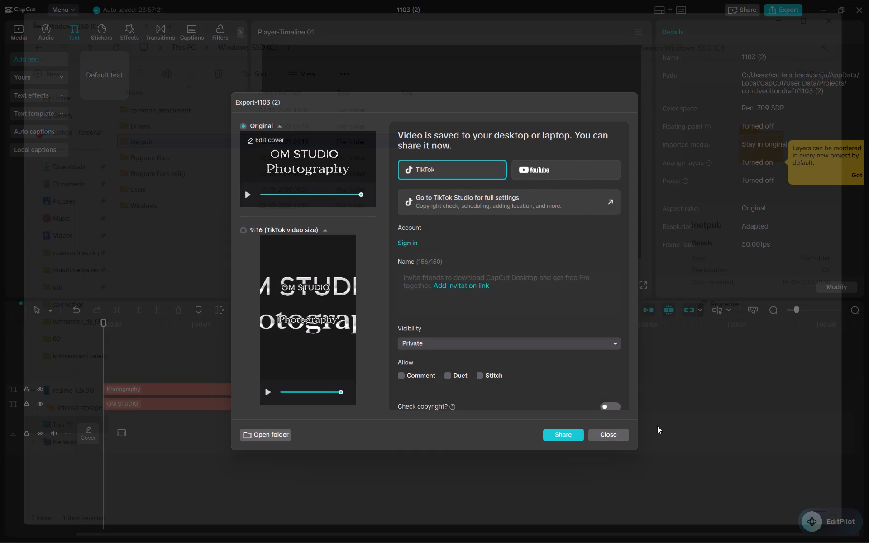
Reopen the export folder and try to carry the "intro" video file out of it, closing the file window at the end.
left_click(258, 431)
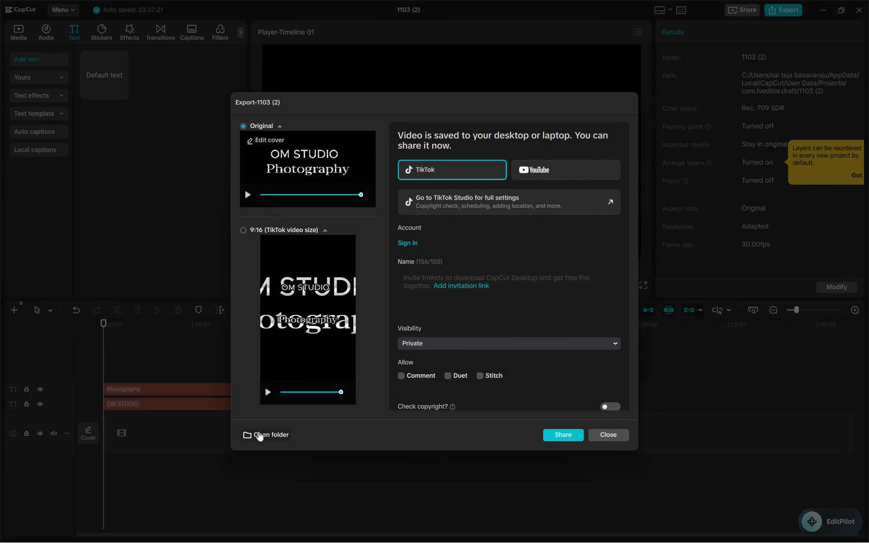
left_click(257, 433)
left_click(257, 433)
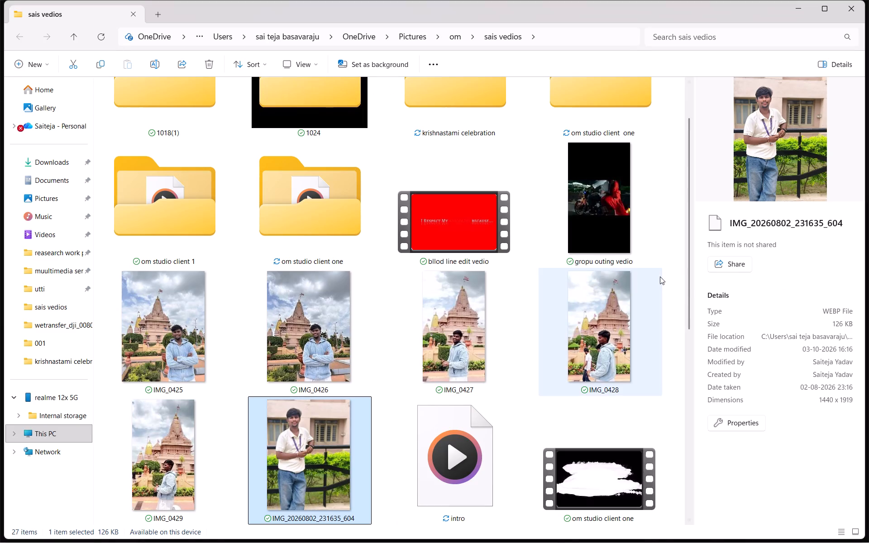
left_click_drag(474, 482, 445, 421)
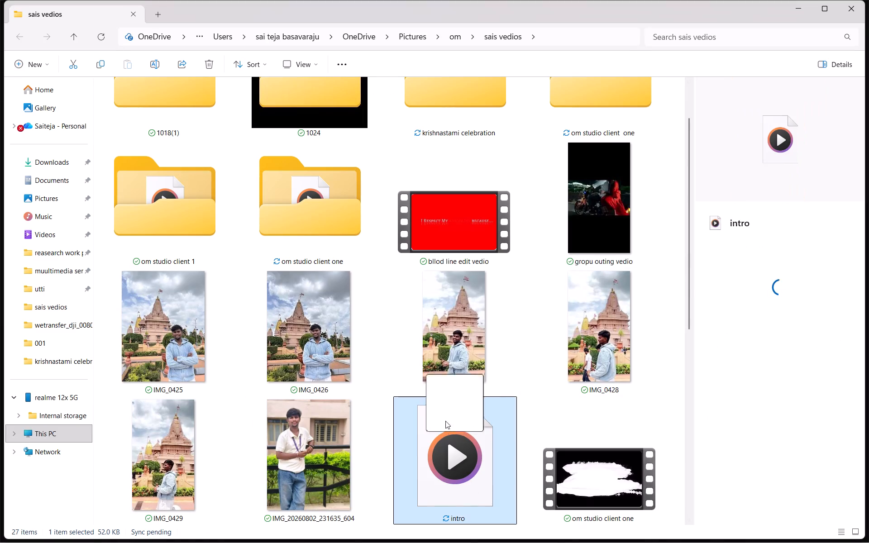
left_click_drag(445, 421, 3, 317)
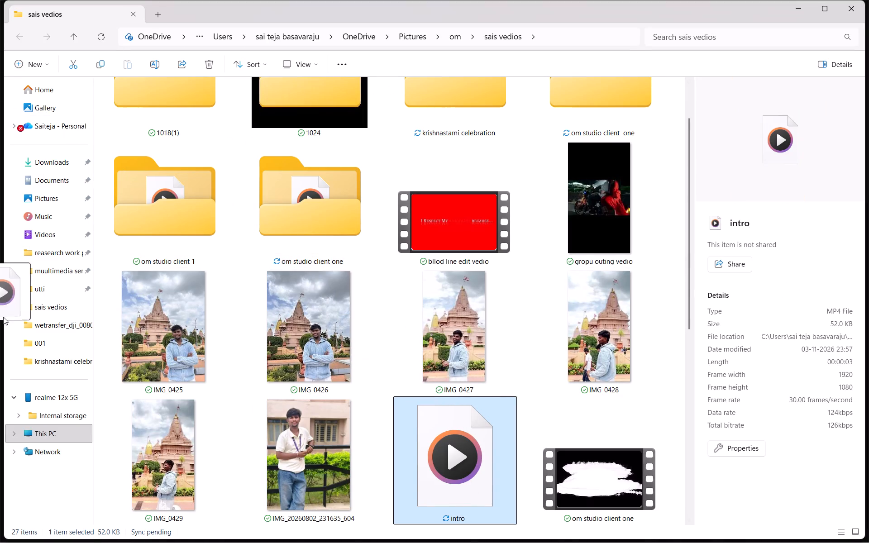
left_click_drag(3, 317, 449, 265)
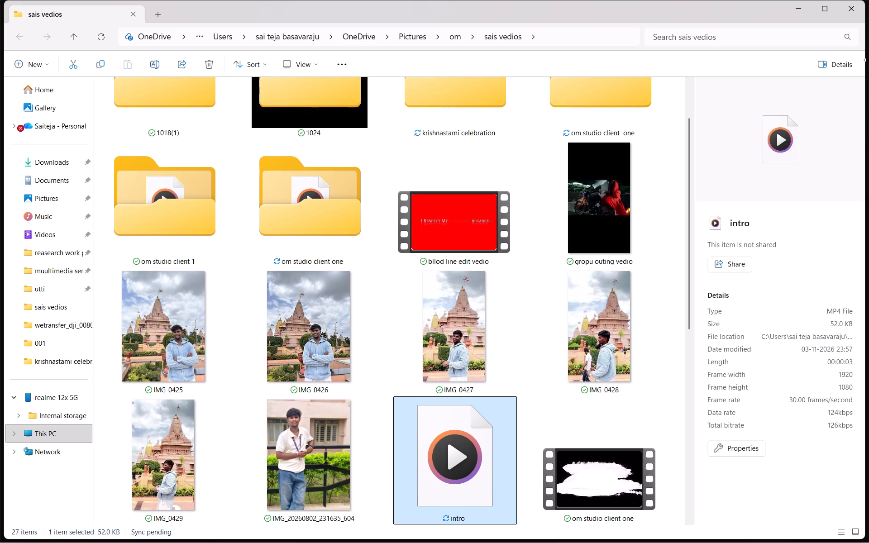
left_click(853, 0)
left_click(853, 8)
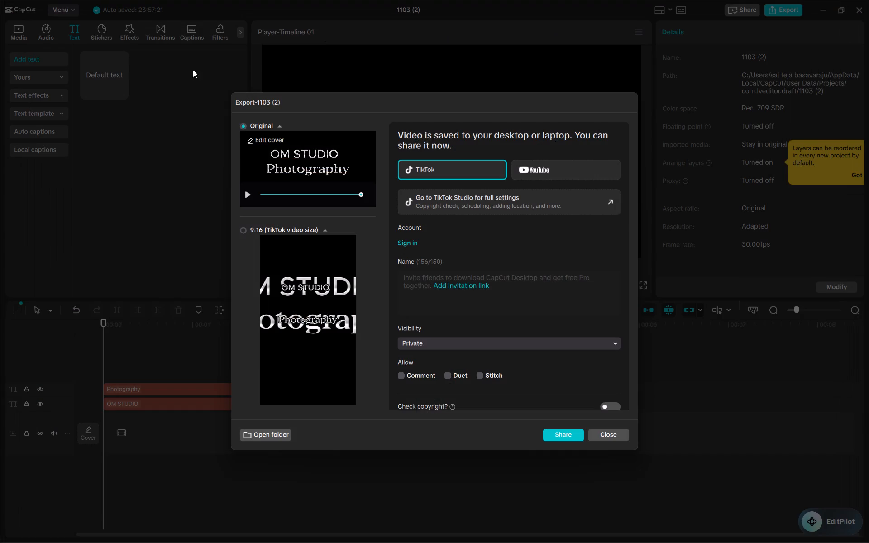
Close the finished export window and go back to the CapCut home page.
left_click(453, 108)
left_click(620, 434)
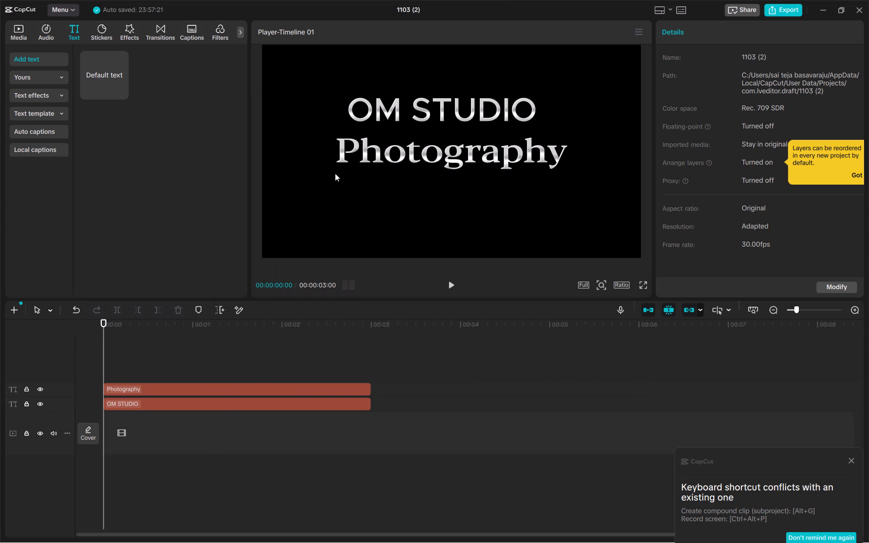
left_click(67, 7)
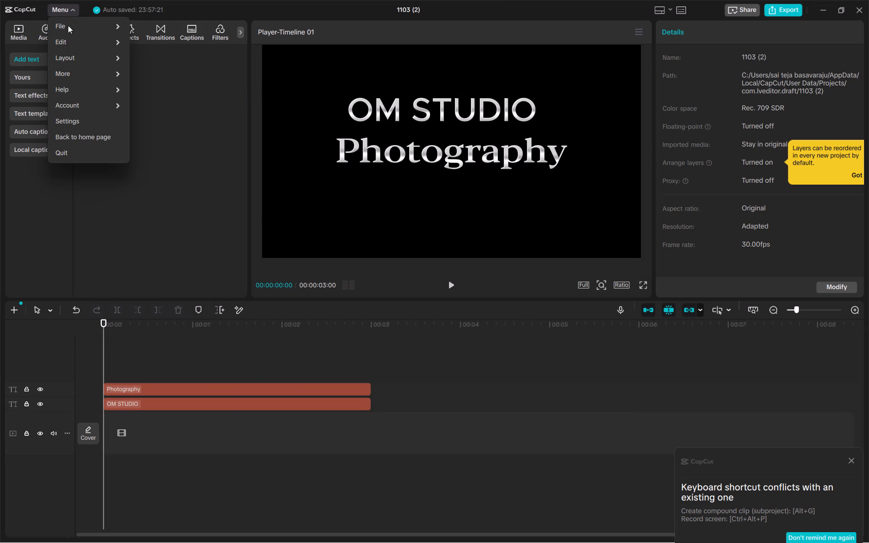
left_click(90, 144)
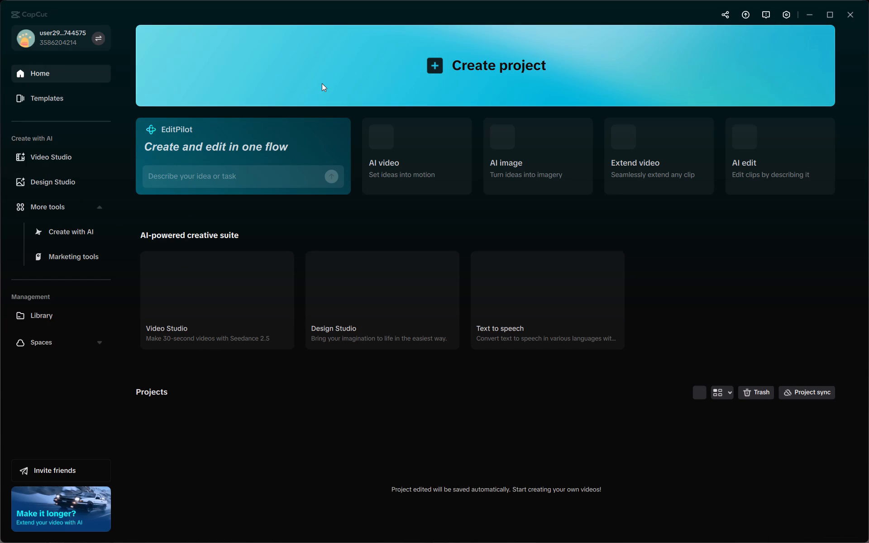
Create a new empty video project.
left_click(322, 83)
left_click(434, 66)
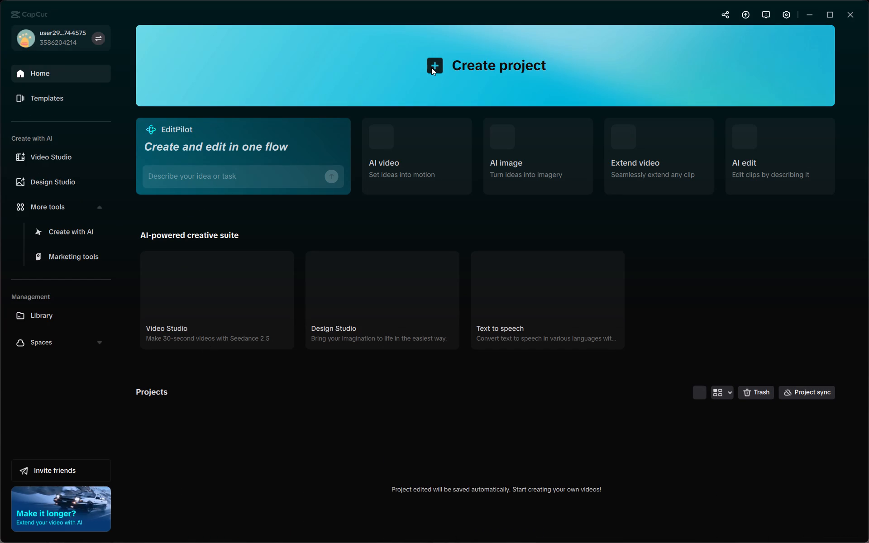
left_click(433, 67)
left_click(435, 60)
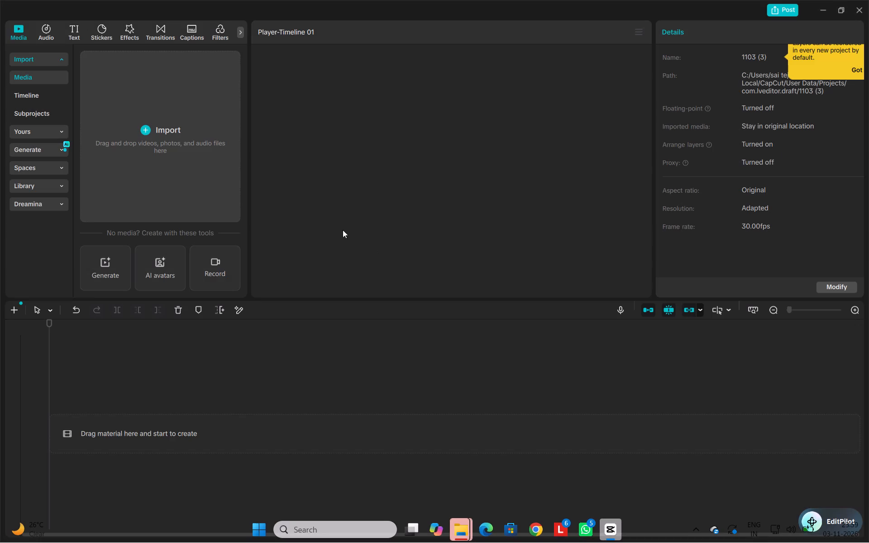
Import the "intro" video from the "sais vedios" folder on the device into the project's media.
left_click(143, 130)
left_click(144, 152)
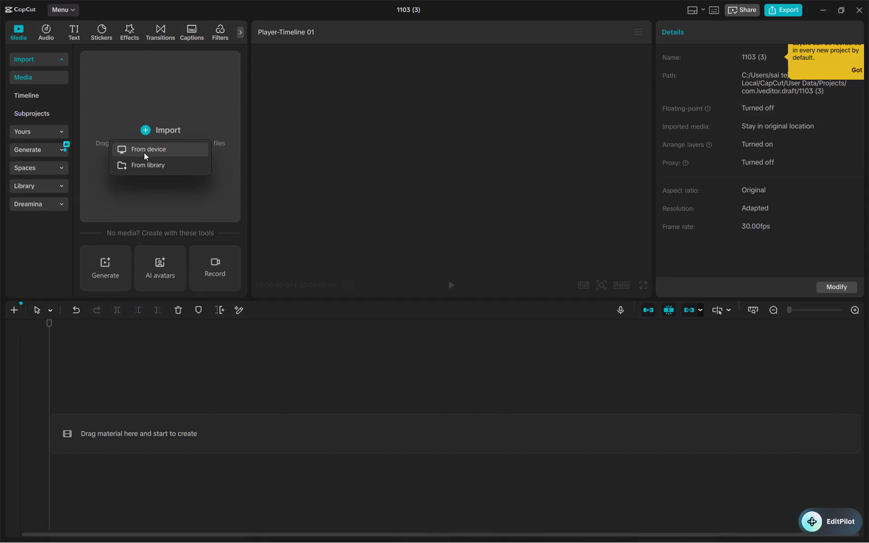
scroll(66, 154, "down", 1)
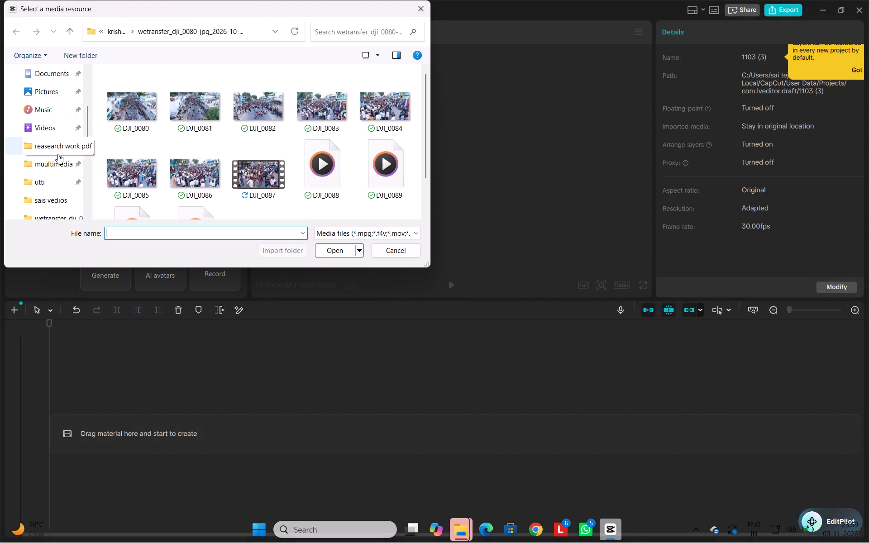
left_click(50, 197)
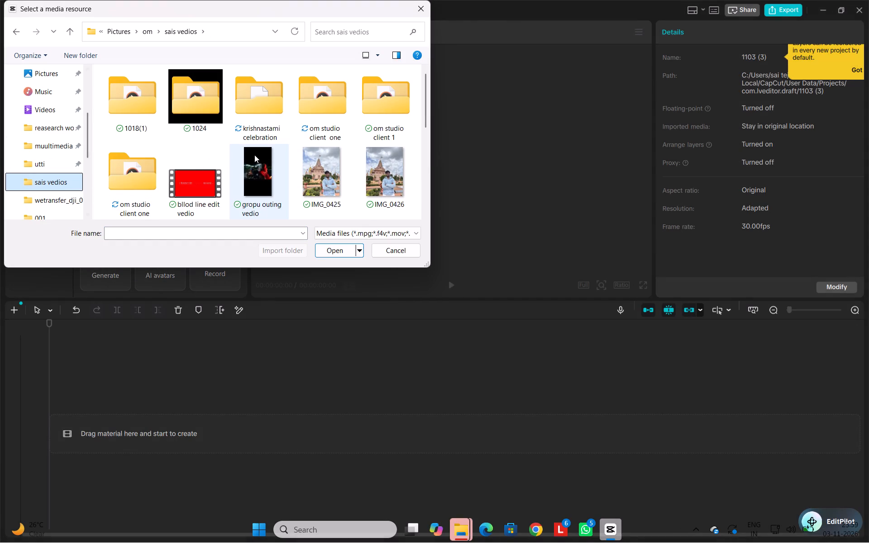
scroll(259, 153, "down", 2)
left_click(392, 170)
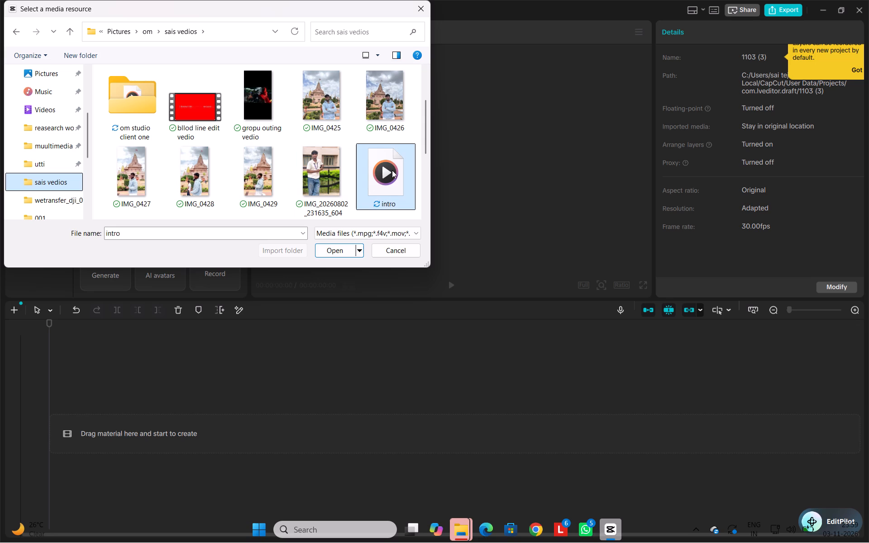
left_click(348, 247)
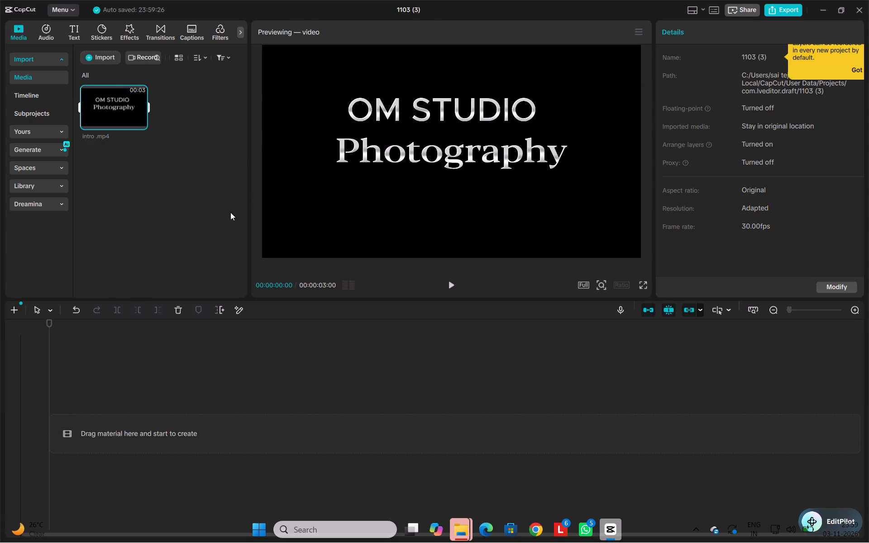
Add the imported "intro" clip to the start of the timeline.
left_click(143, 119)
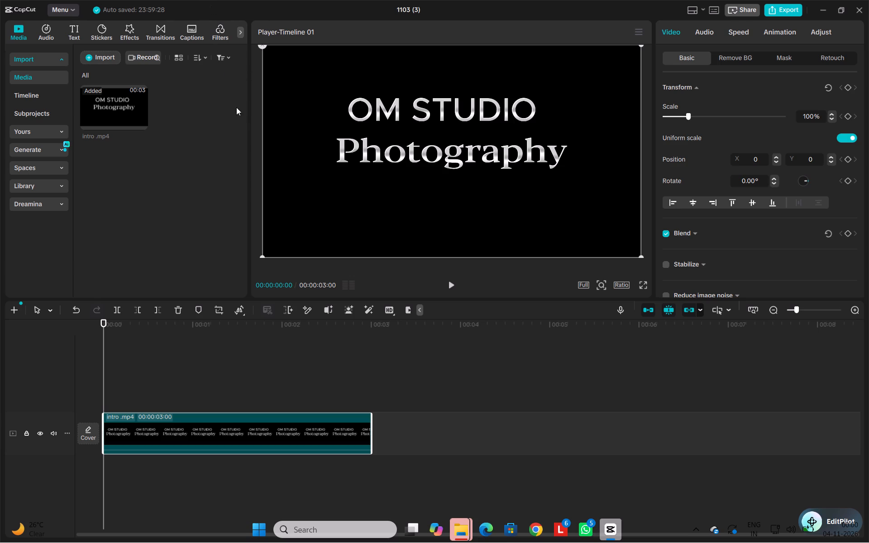
left_click(443, 209)
Add a Filmstrip mask to the "intro" clip on the timeline.
left_click(300, 420)
left_click(783, 57)
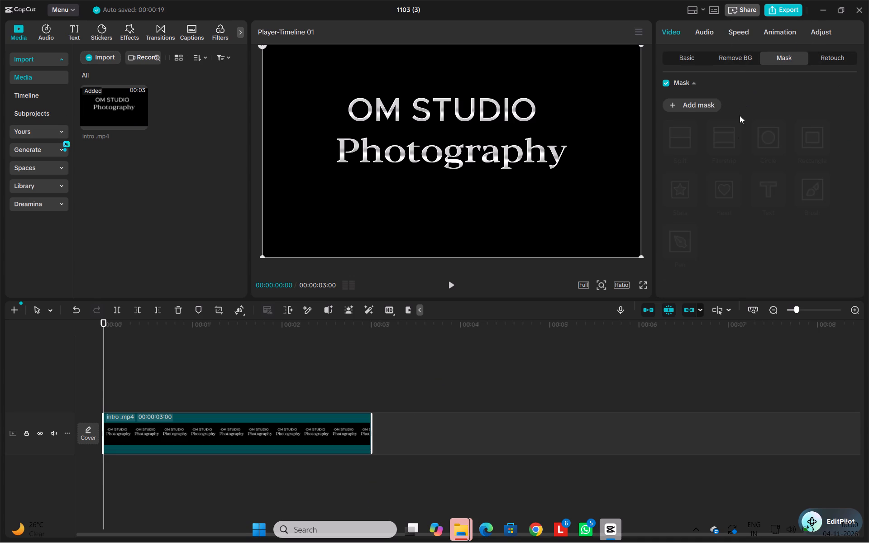
left_click(684, 99)
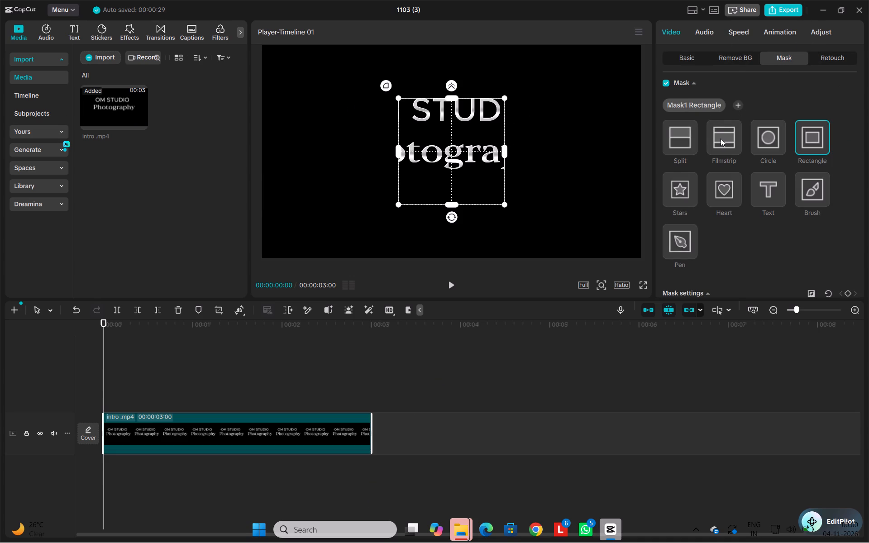
left_click(721, 138)
Rotate the filmstrip mask counterclockwise over the title to a diagonal slightly steeper than -41.5°.
left_click_drag(559, 127, 553, 100)
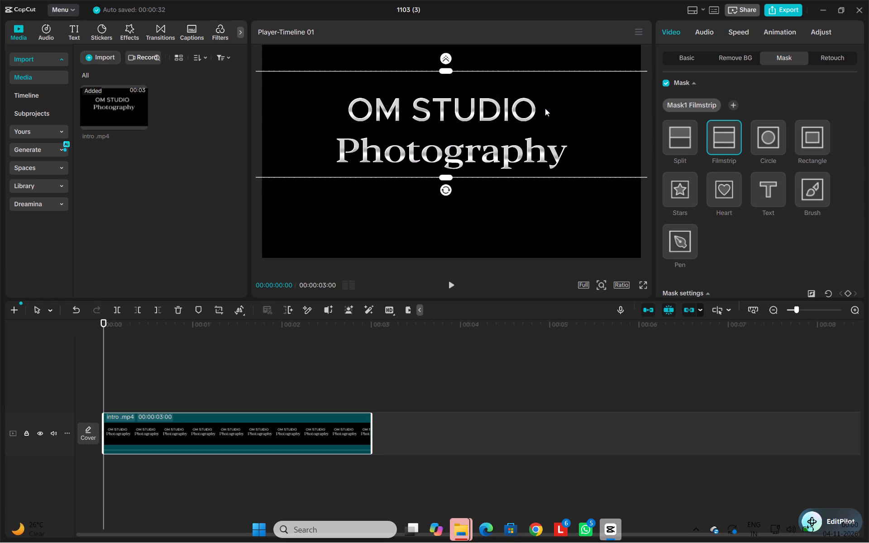
left_click_drag(545, 108, 561, 134)
left_click_drag(462, 215, 471, 229)
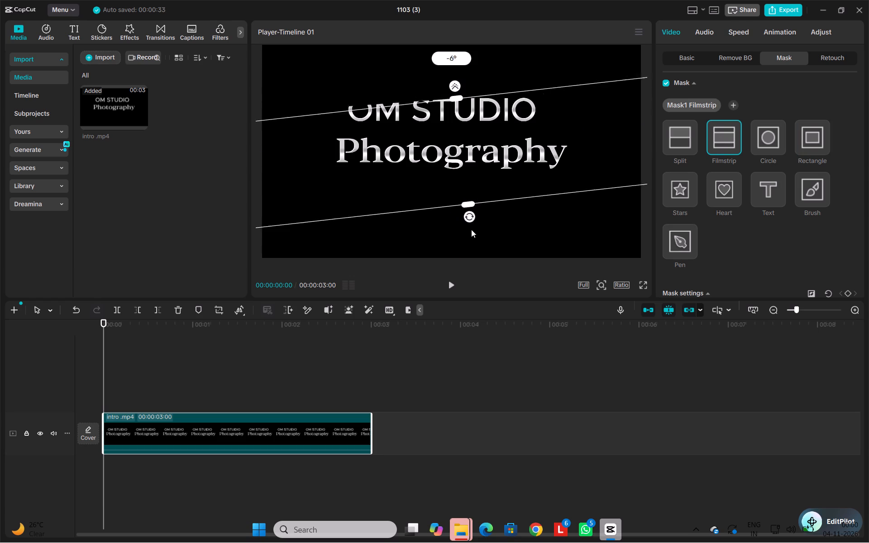
left_click_drag(471, 229, 488, 187)
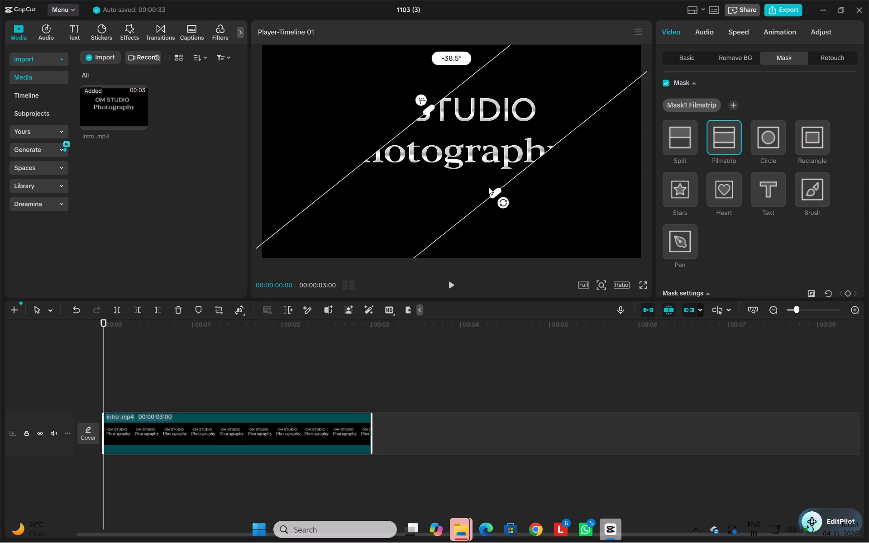
left_click_drag(488, 187, 487, 187)
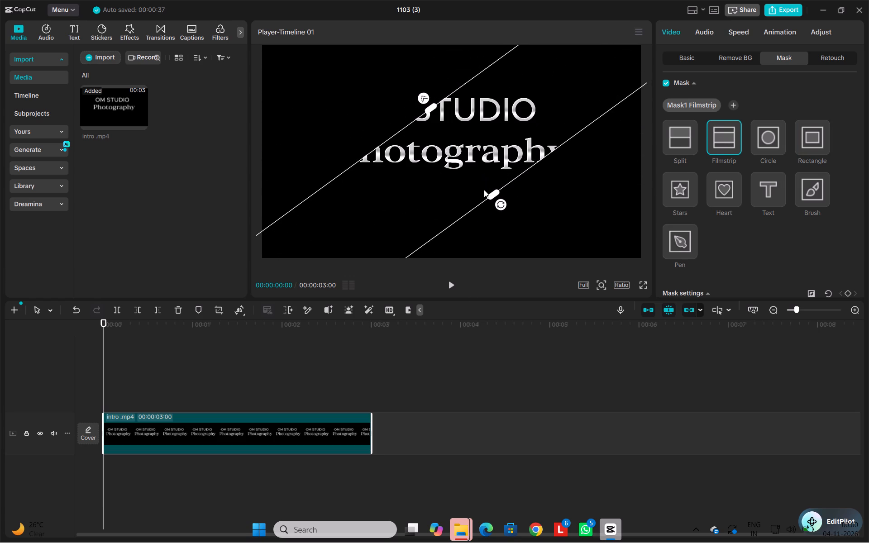
left_click_drag(501, 204, 508, 202)
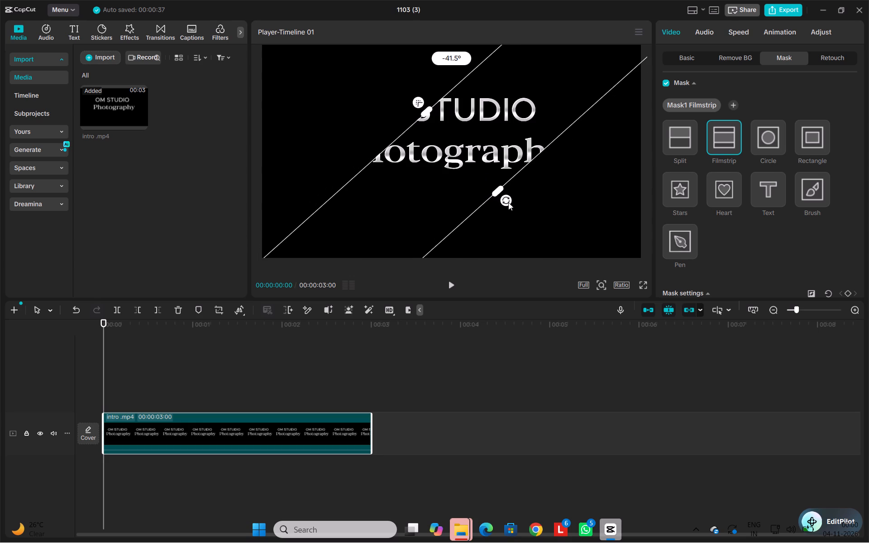
left_click_drag(508, 202, 510, 200)
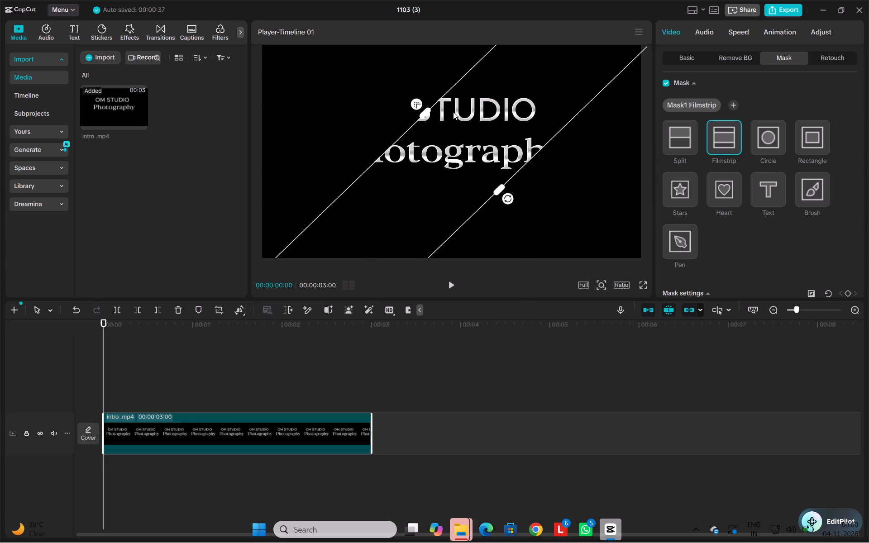
Feather the filmstrip mask slightly so the title fades softly just outside the diagonal band's edges.
left_click_drag(416, 103, 375, 67)
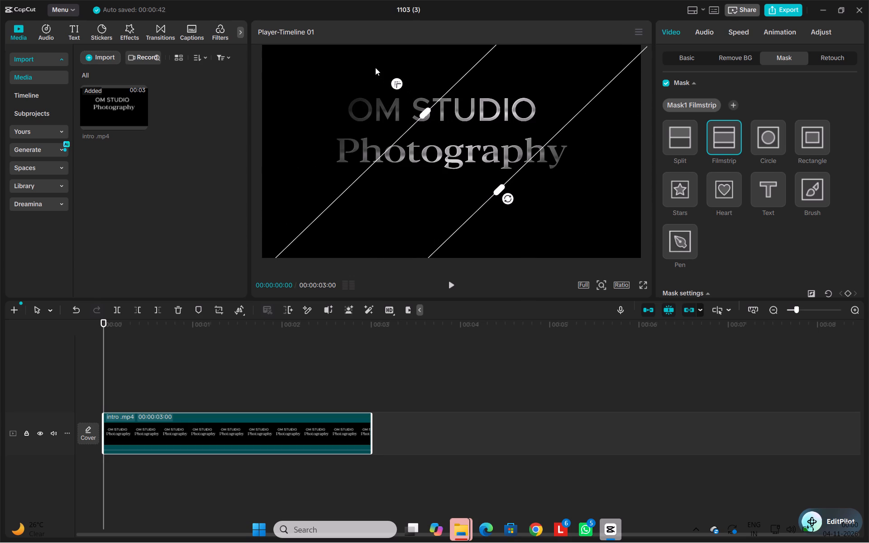
left_click_drag(375, 67, 407, 108)
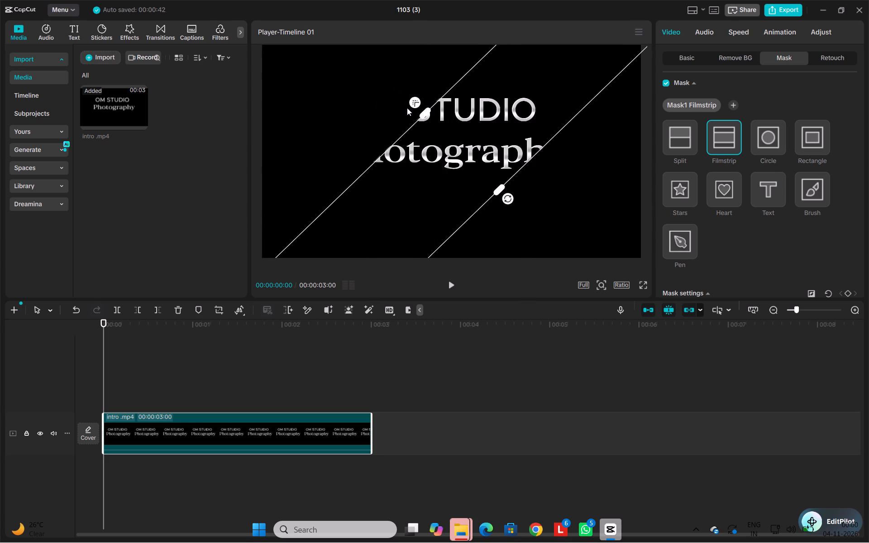
left_click_drag(407, 108, 405, 95)
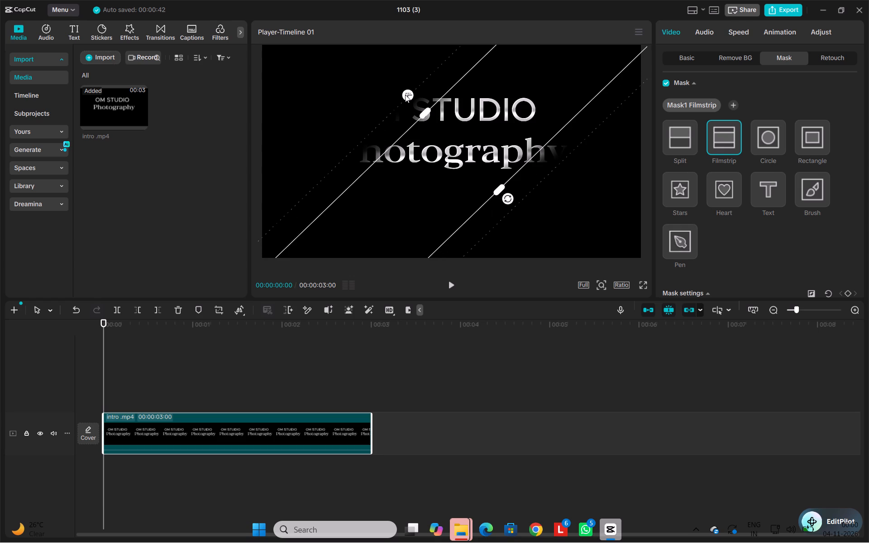
left_click_drag(405, 95, 405, 95)
Move the feathered diagonal mask toward the frame's upper-left corner, revealing only the beginning of both title lines.
left_click_drag(451, 157, 382, 94)
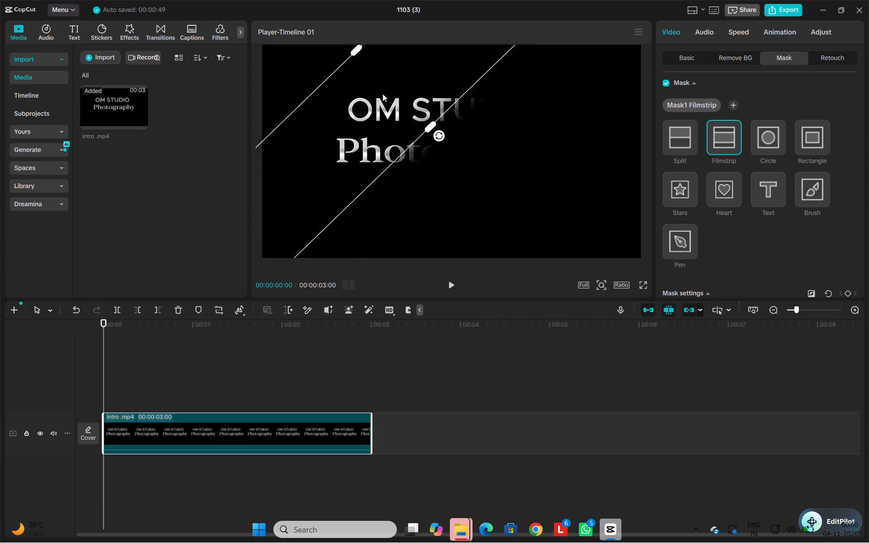
left_click_drag(382, 94, 378, 94)
left_click_drag(425, 124, 421, 90)
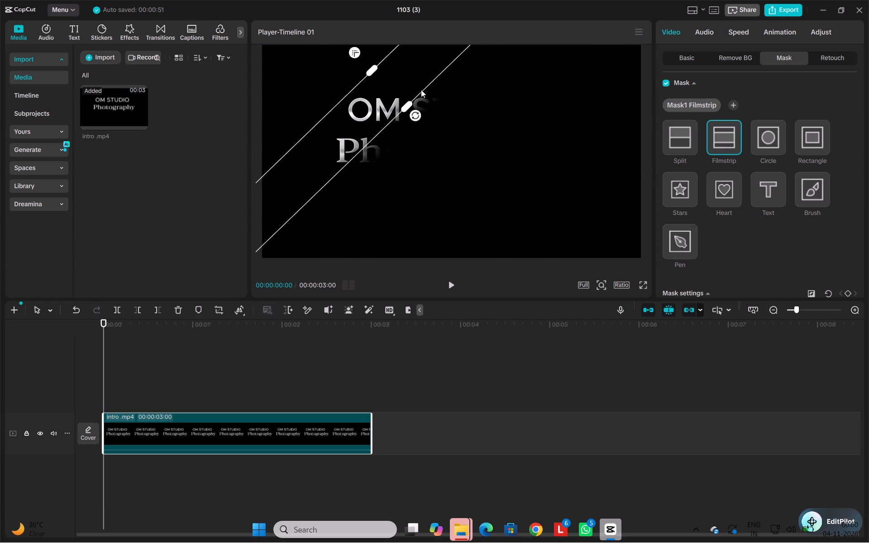
left_click_drag(421, 90, 427, 105)
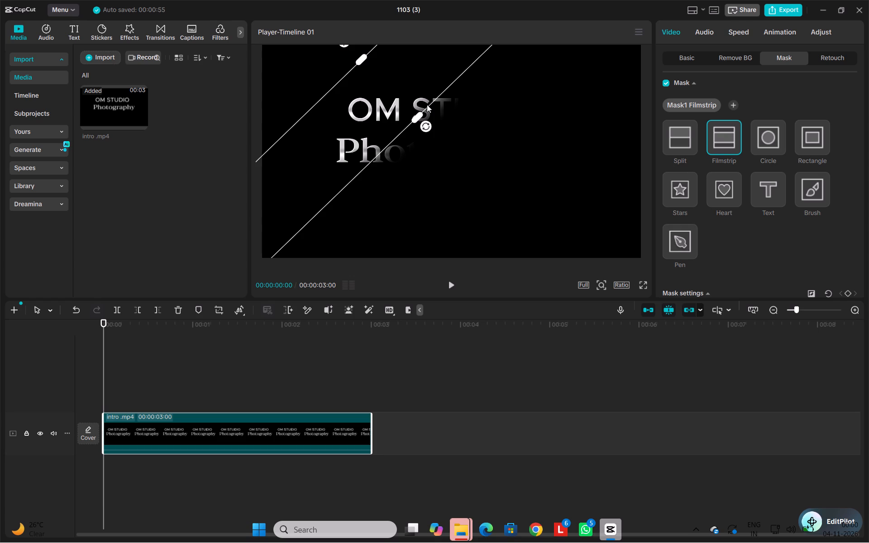
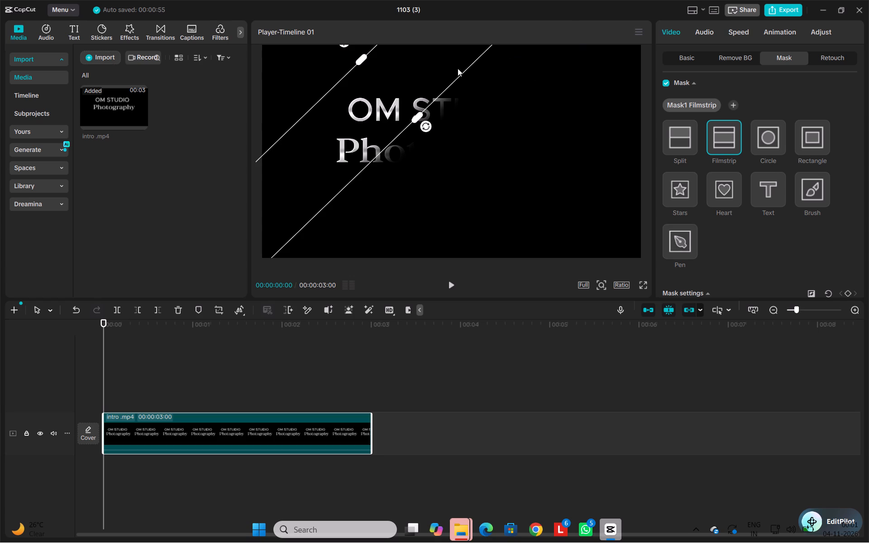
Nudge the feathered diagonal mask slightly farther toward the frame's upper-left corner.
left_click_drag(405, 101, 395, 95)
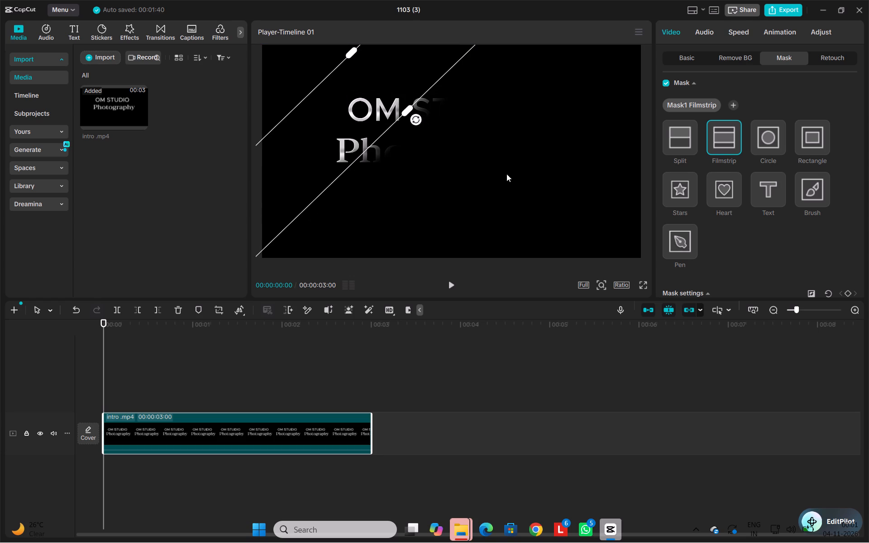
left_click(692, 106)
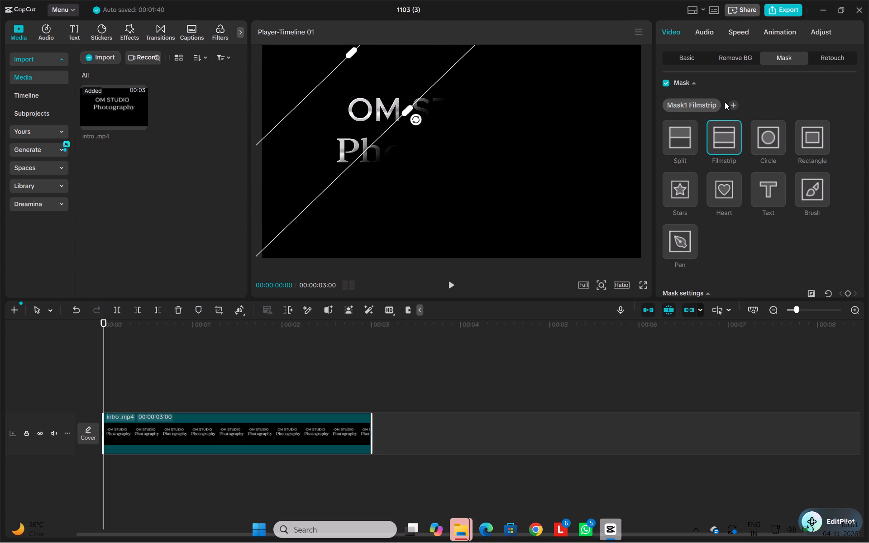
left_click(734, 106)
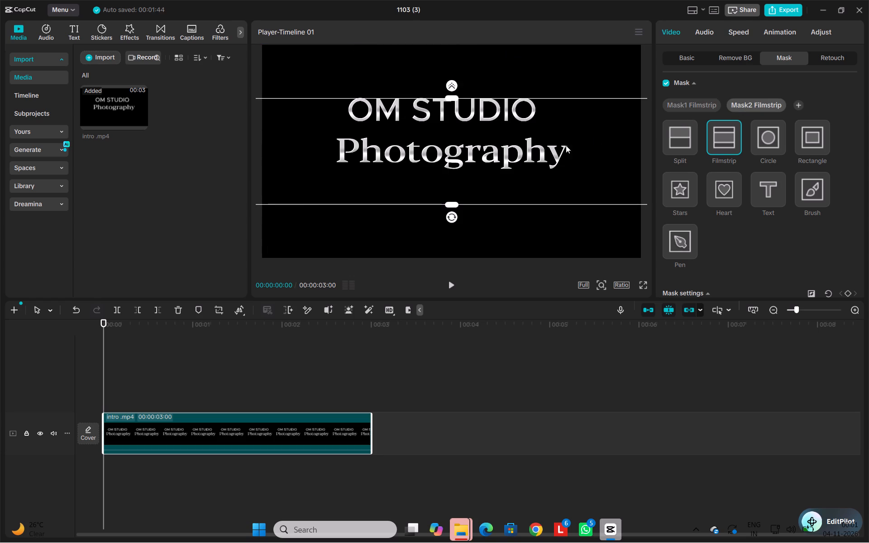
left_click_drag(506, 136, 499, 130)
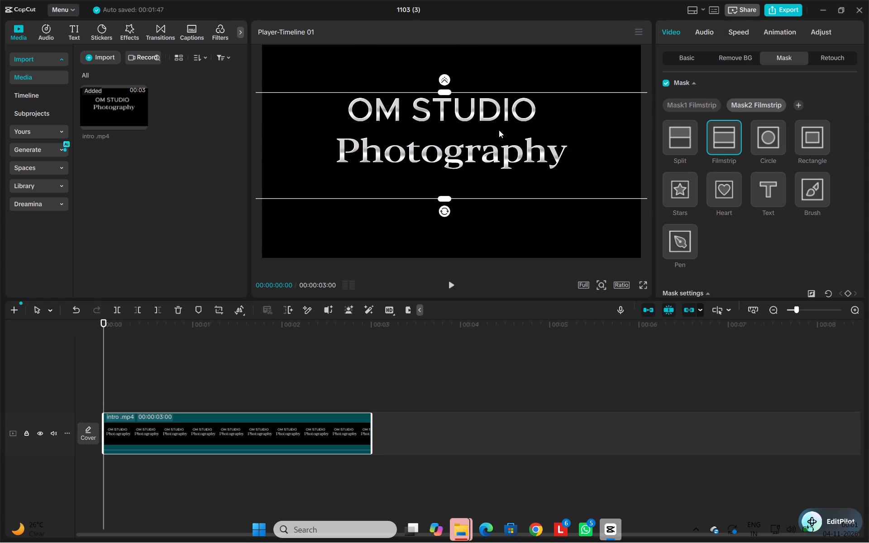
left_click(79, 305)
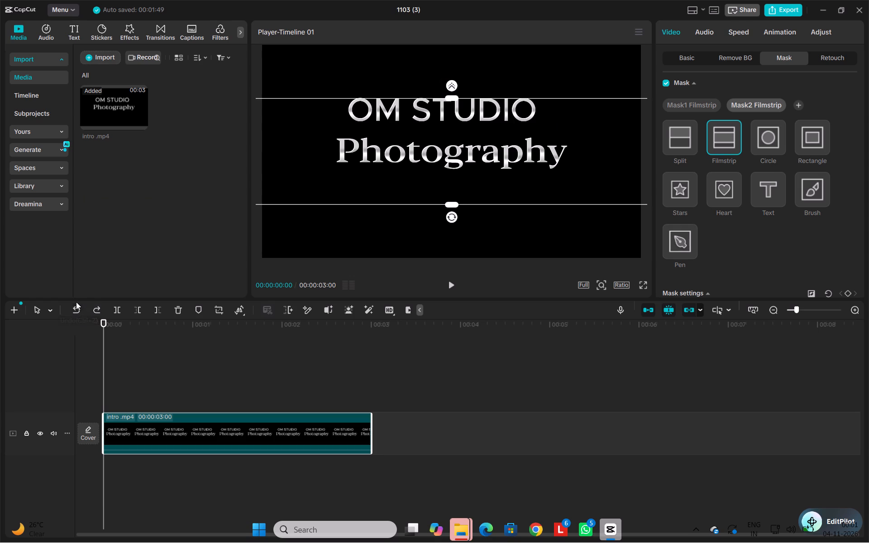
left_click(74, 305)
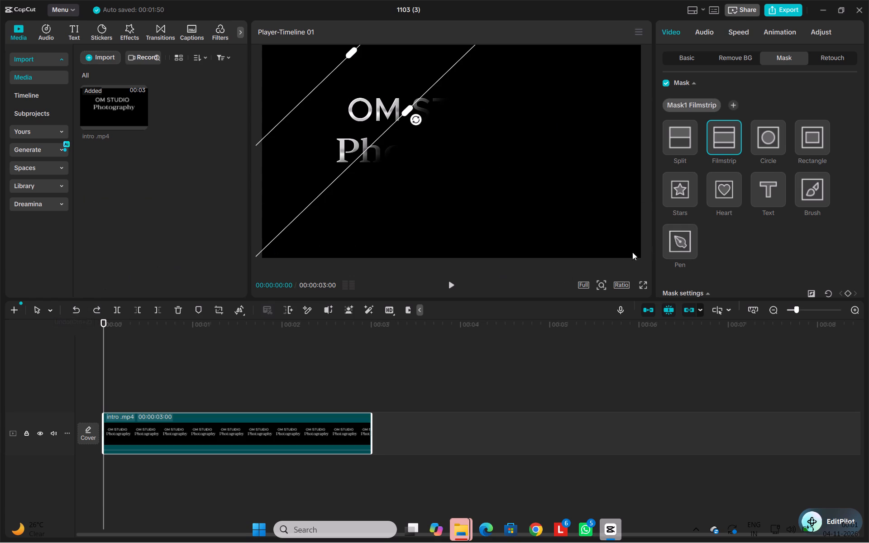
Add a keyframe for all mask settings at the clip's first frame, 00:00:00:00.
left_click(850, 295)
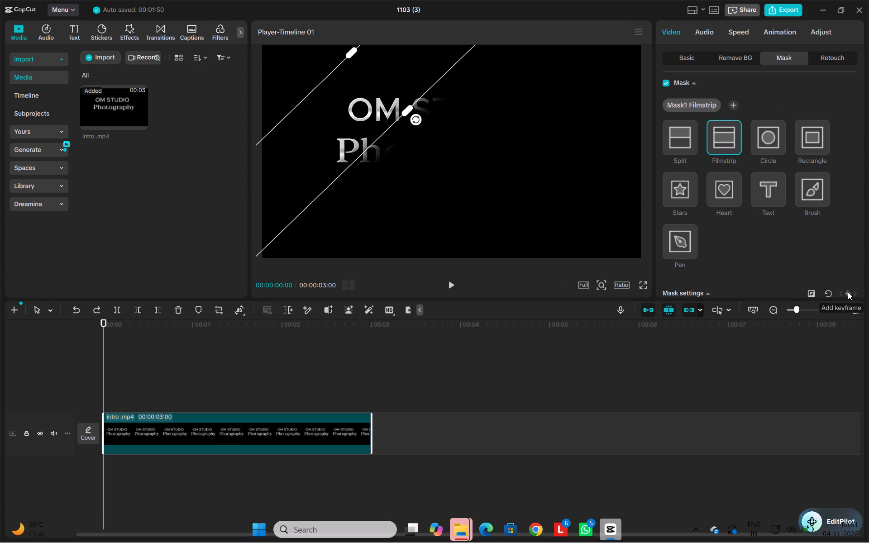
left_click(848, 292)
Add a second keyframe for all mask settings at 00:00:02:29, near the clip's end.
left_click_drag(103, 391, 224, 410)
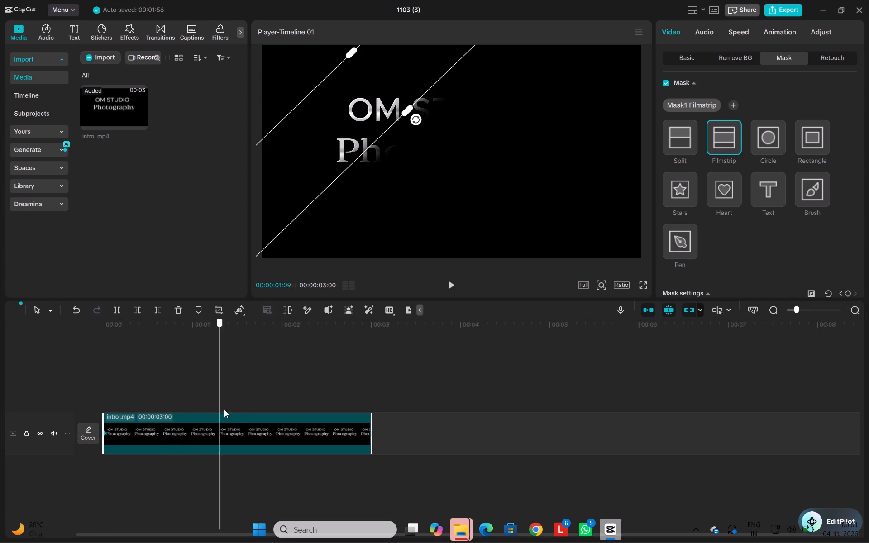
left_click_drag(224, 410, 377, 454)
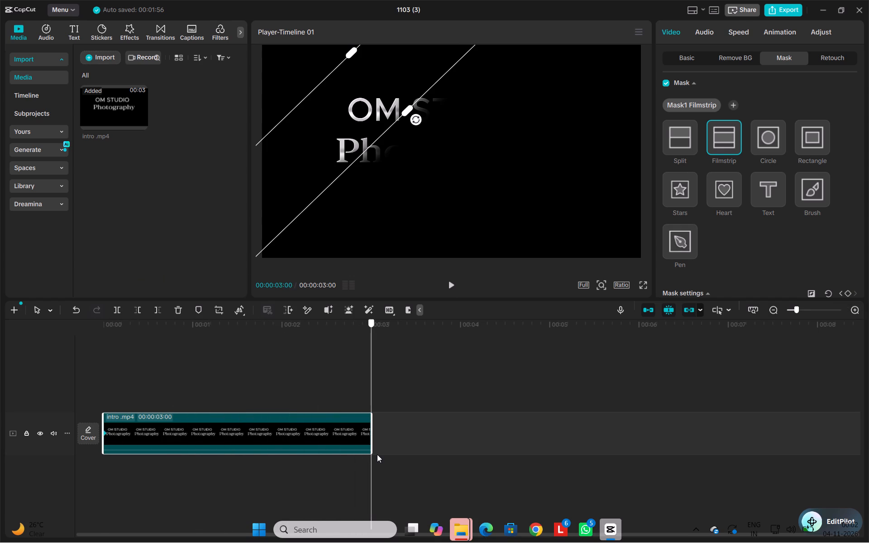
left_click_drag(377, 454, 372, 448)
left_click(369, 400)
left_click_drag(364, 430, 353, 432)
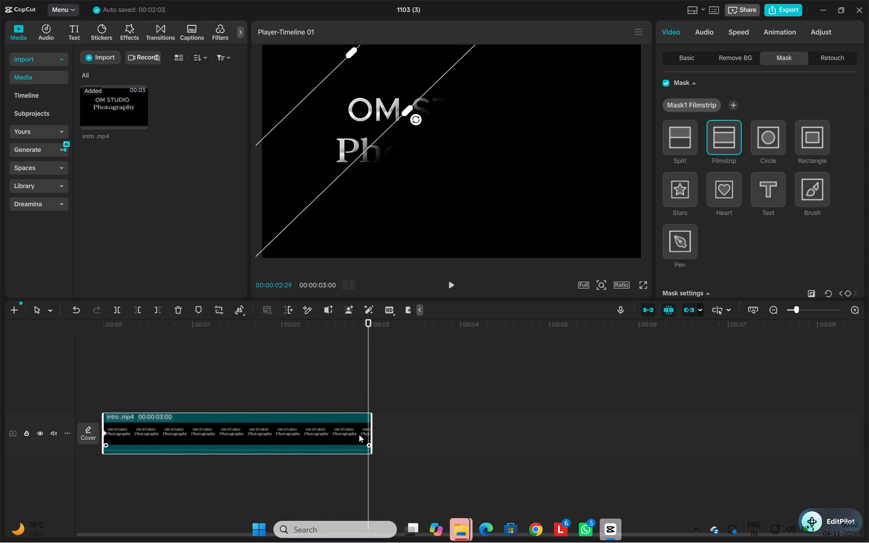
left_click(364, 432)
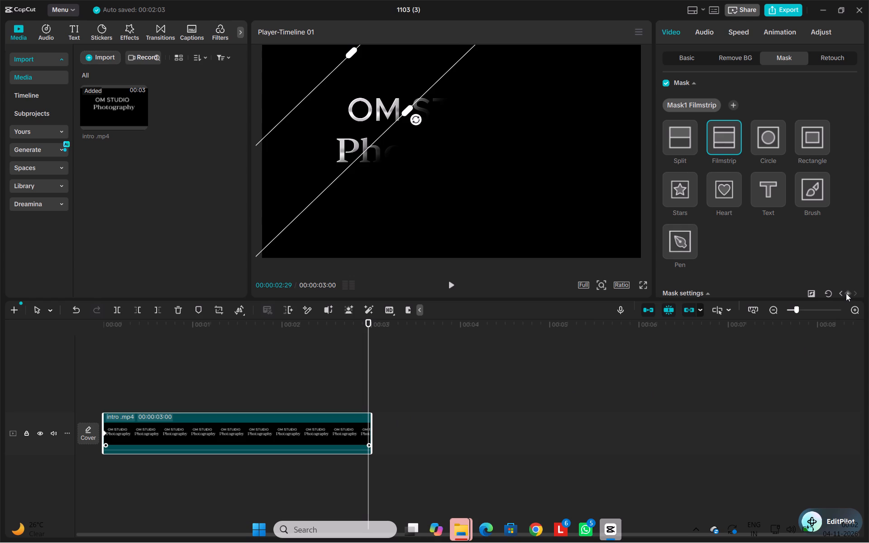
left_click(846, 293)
Play the "intro" clip from the beginning to preview the mask animation.
left_click_drag(371, 369, 47, 338)
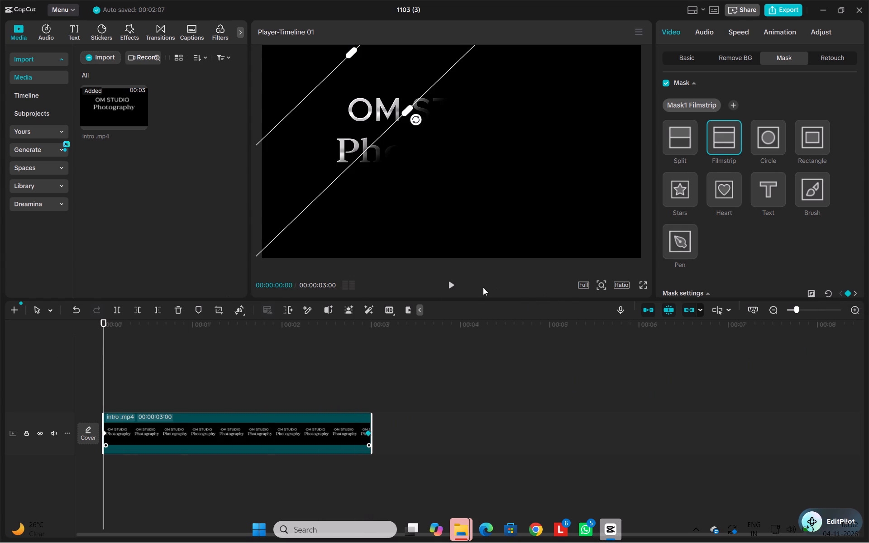
left_click(444, 280)
left_click(442, 284)
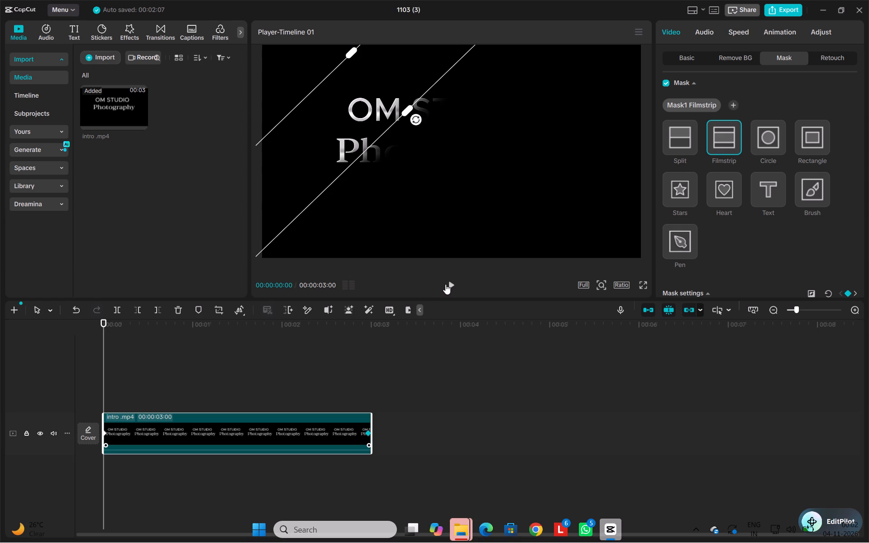
left_click(448, 284)
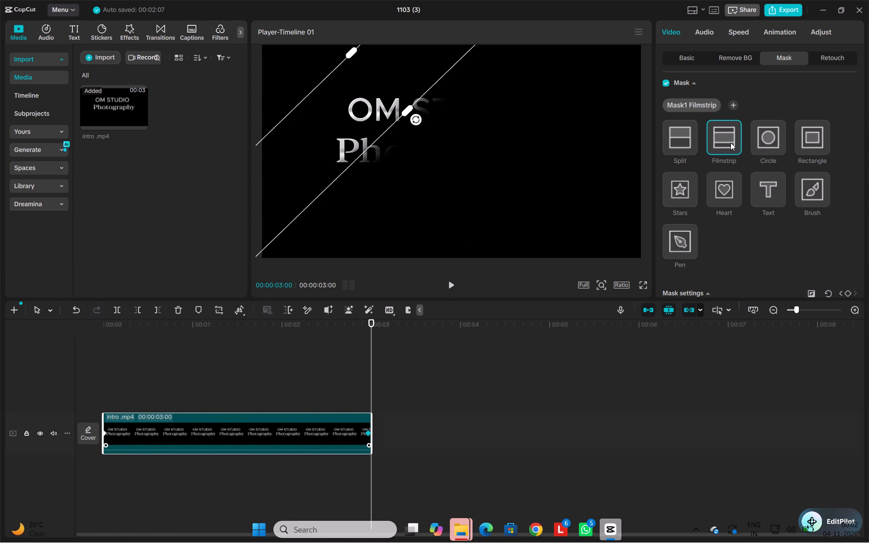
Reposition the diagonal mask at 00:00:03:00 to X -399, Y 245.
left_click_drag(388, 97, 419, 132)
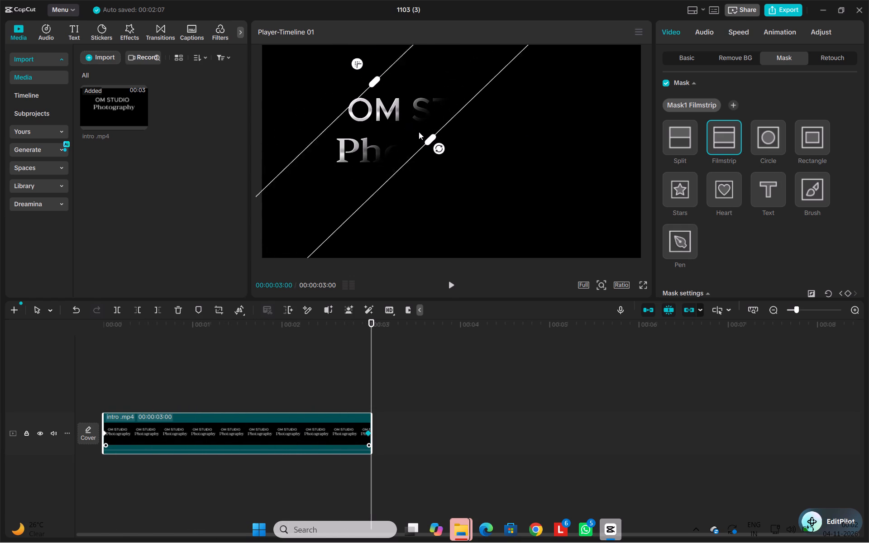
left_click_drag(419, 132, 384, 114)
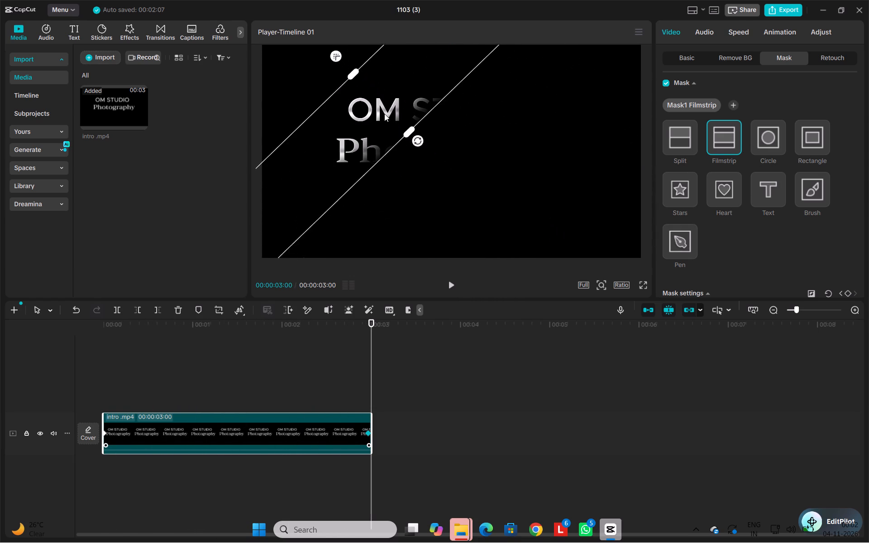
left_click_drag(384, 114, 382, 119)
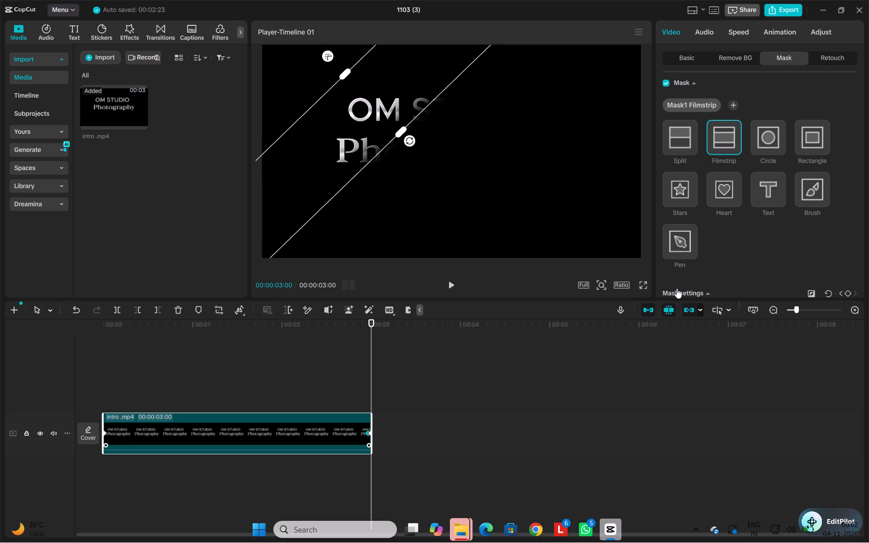
Enlarge the area above the timeline until the mask's position, rotation, size and feather settings are all exposed.
left_click(692, 291)
left_click(699, 289)
left_click_drag(706, 297, 705, 305)
left_click_drag(703, 299, 703, 324)
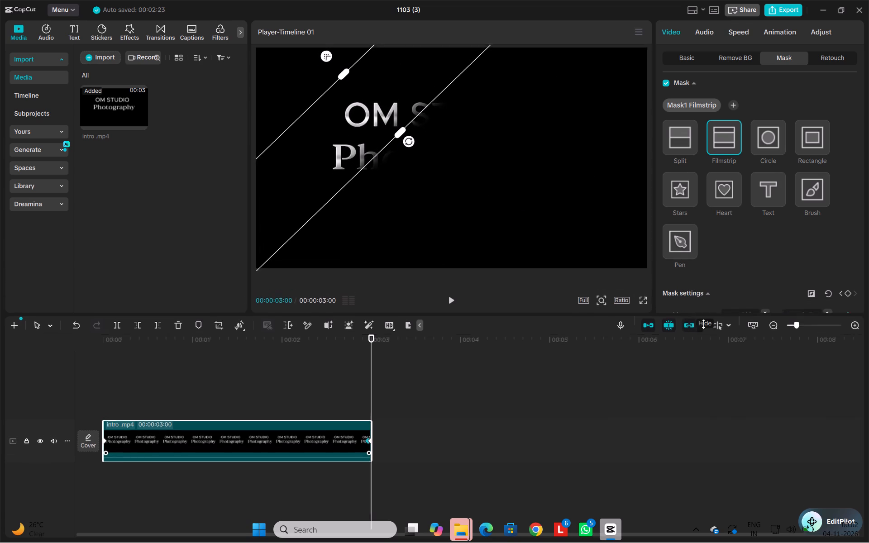
left_click_drag(703, 324, 707, 442)
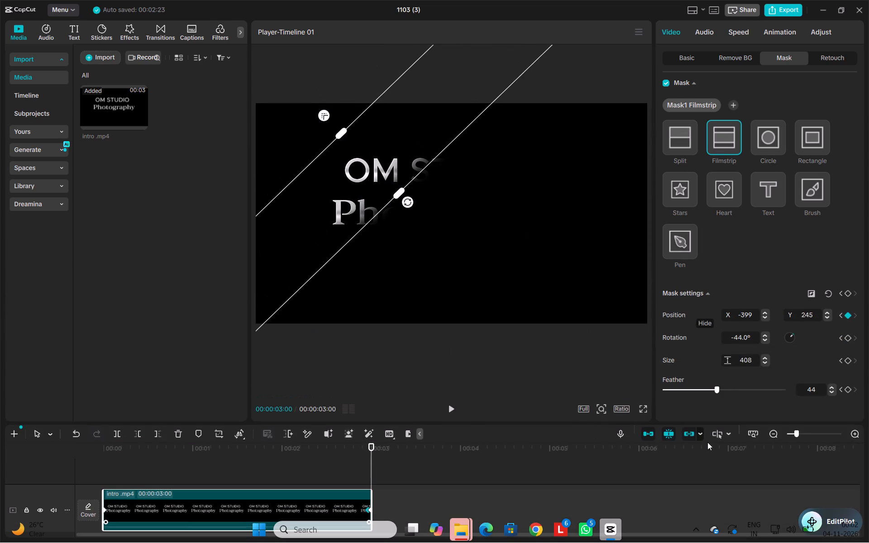
left_click_drag(707, 442, 707, 417)
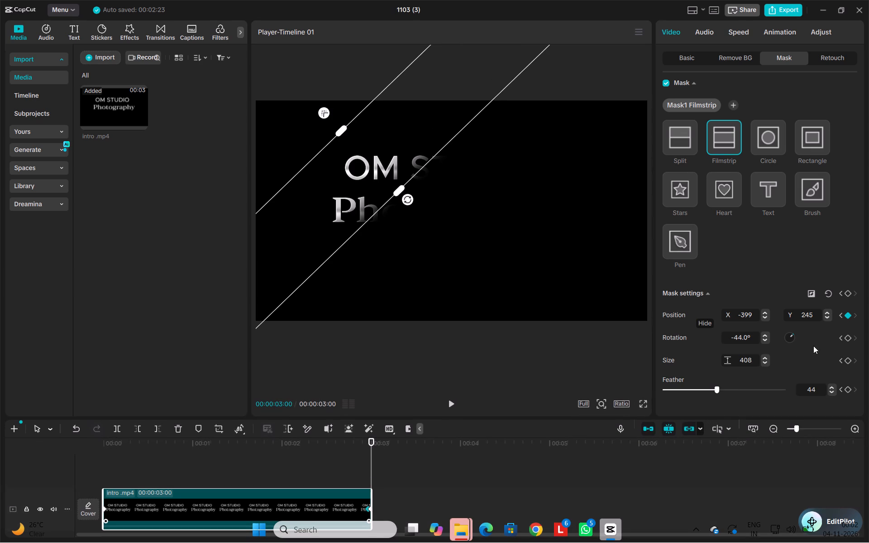
Reset all settings of the Filmstrip mask to their defaults.
left_click(828, 297)
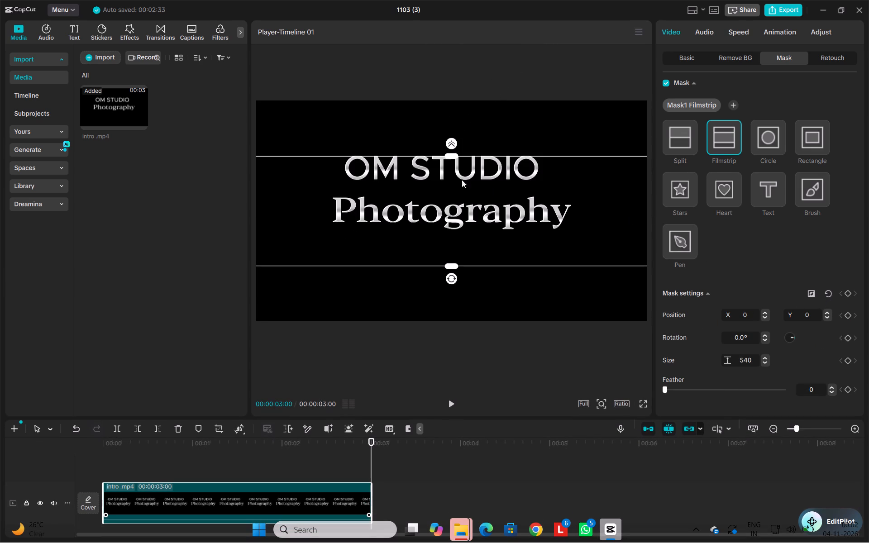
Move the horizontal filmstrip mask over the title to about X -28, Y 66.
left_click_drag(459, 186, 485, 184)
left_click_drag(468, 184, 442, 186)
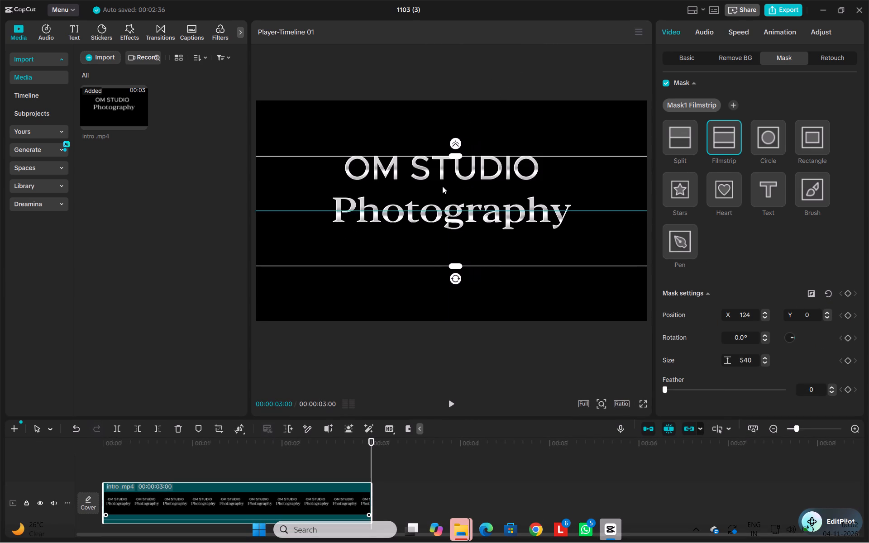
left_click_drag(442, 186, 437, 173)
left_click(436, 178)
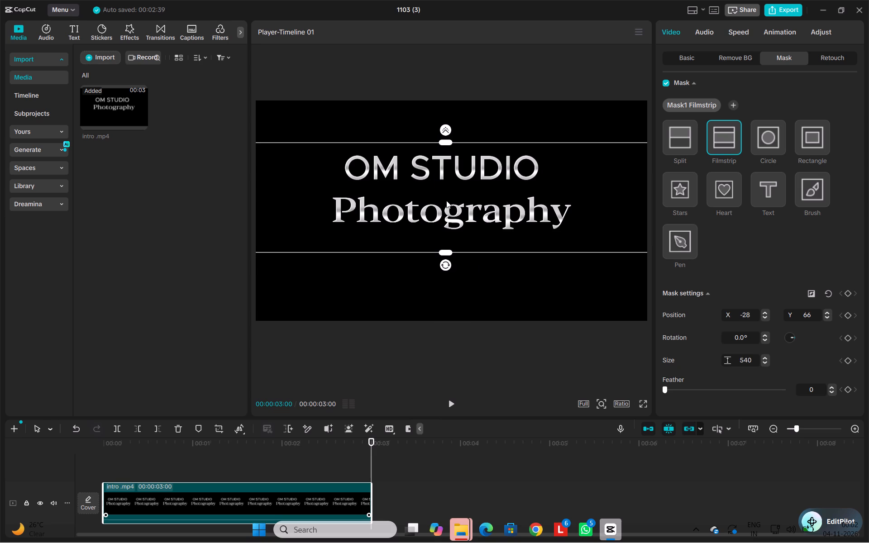
Rotate the filmstrip mask over the title to -46°.
left_click_drag(443, 264, 493, 230)
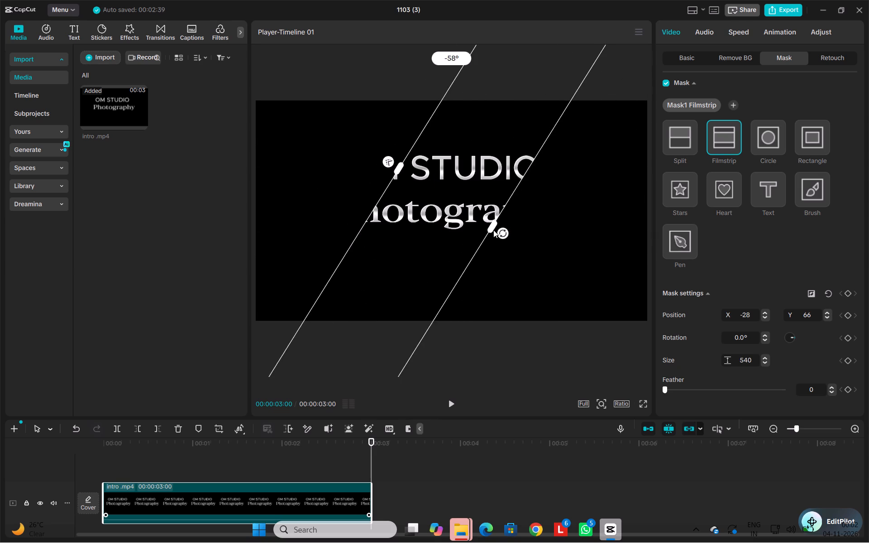
left_click_drag(493, 230, 478, 232)
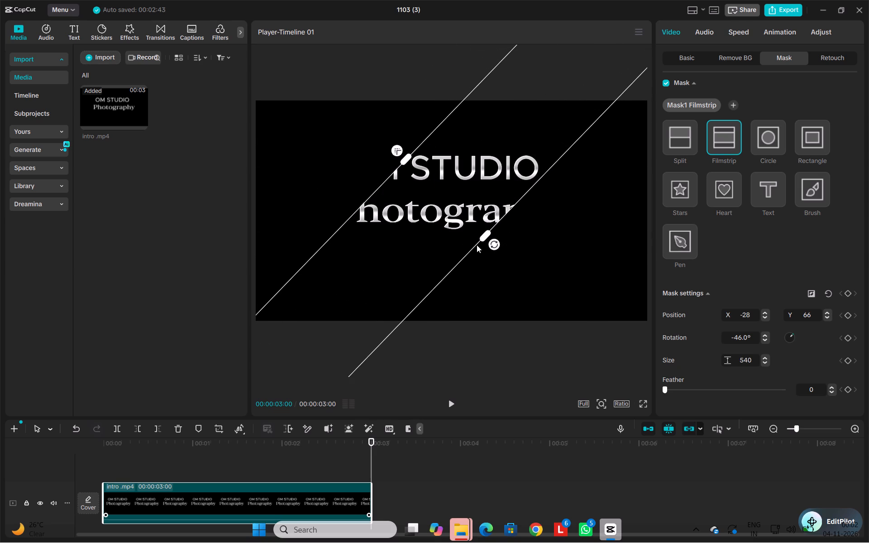
Feather the diagonal mask to 1 and move it to X -359, Y 204, over the beginning of both title lines.
left_click_drag(477, 245, 468, 237)
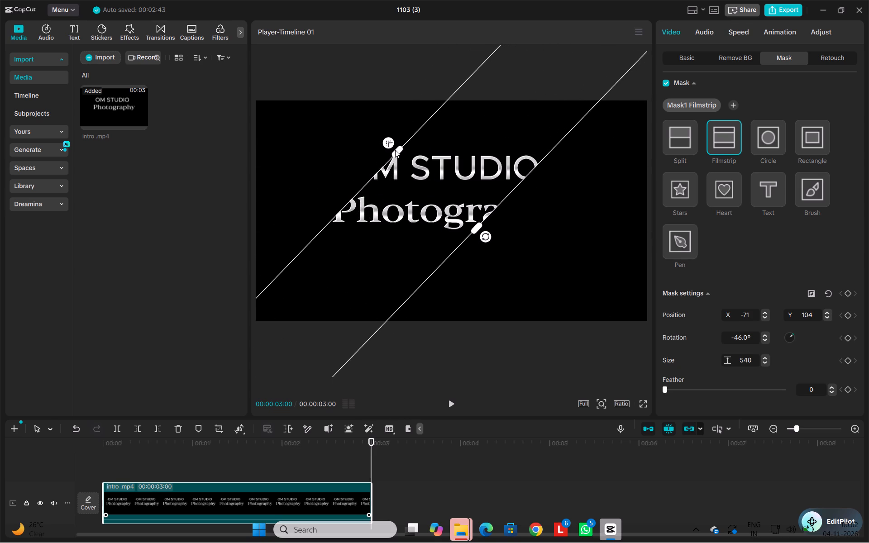
left_click_drag(395, 150, 400, 161)
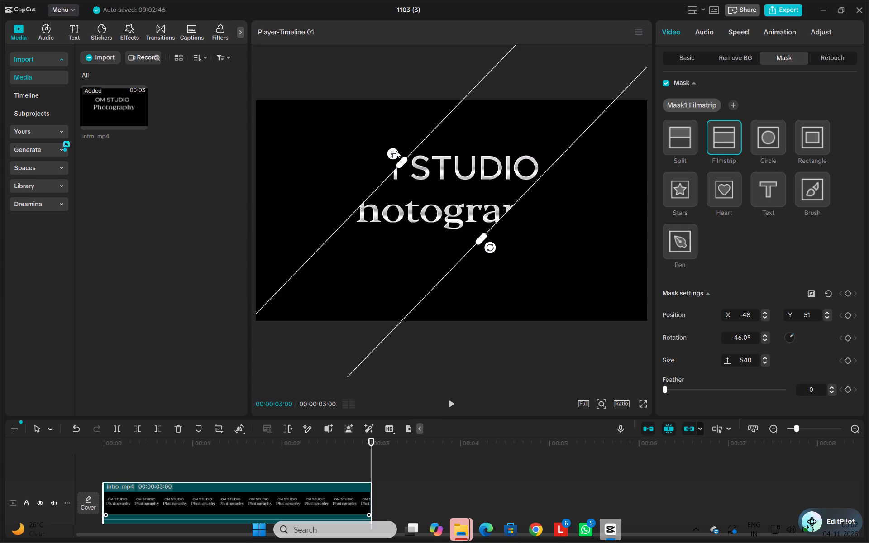
left_click_drag(395, 150, 405, 166)
left_click_drag(376, 181, 390, 179)
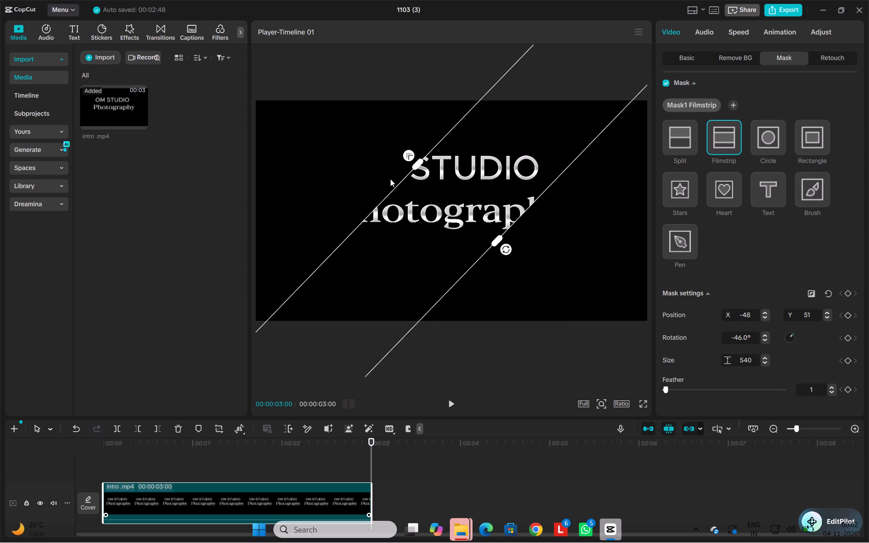
left_click_drag(390, 179, 322, 156)
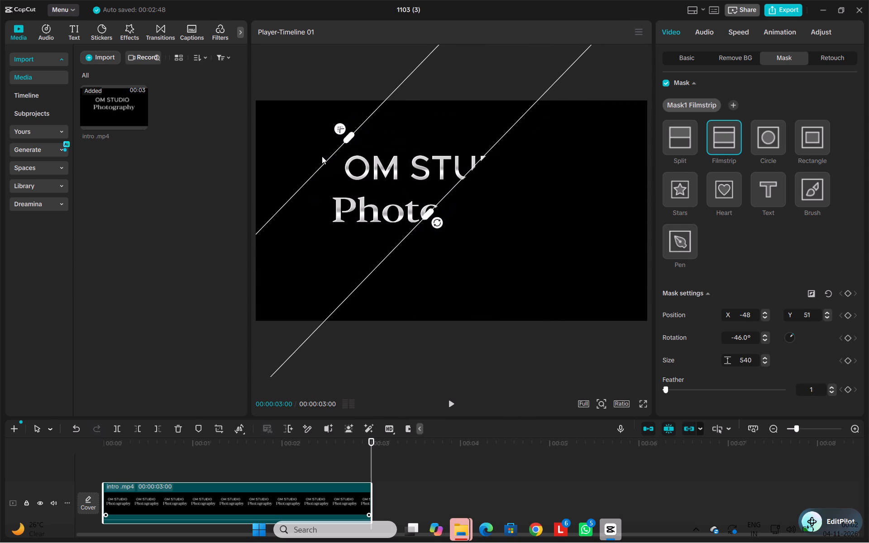
left_click_drag(322, 156, 312, 150)
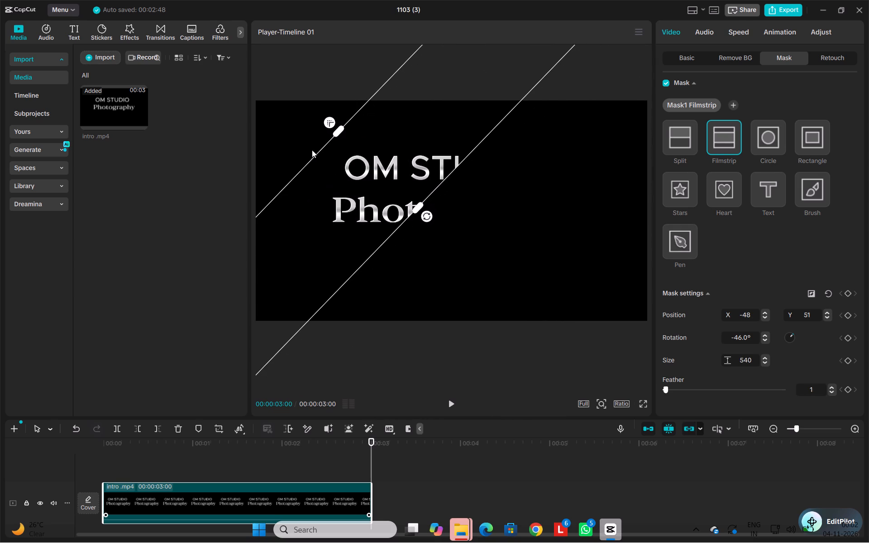
left_click_drag(312, 150, 312, 150)
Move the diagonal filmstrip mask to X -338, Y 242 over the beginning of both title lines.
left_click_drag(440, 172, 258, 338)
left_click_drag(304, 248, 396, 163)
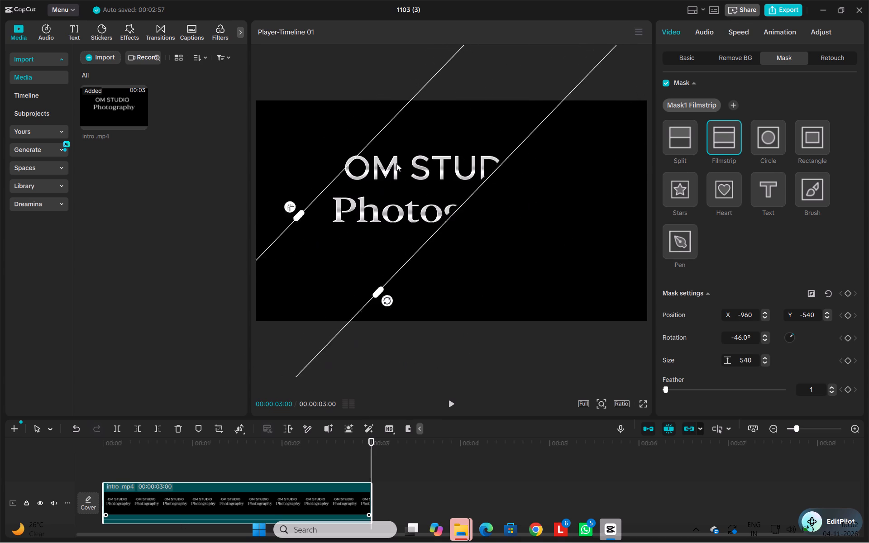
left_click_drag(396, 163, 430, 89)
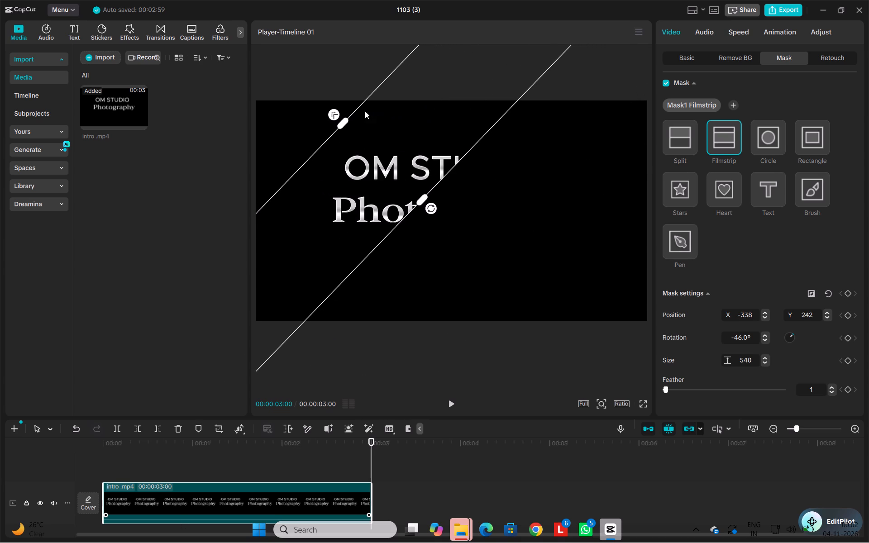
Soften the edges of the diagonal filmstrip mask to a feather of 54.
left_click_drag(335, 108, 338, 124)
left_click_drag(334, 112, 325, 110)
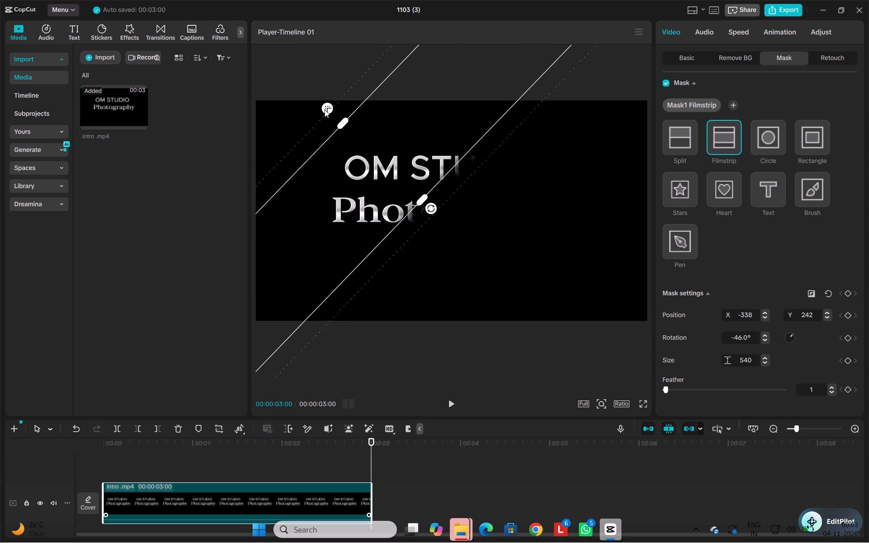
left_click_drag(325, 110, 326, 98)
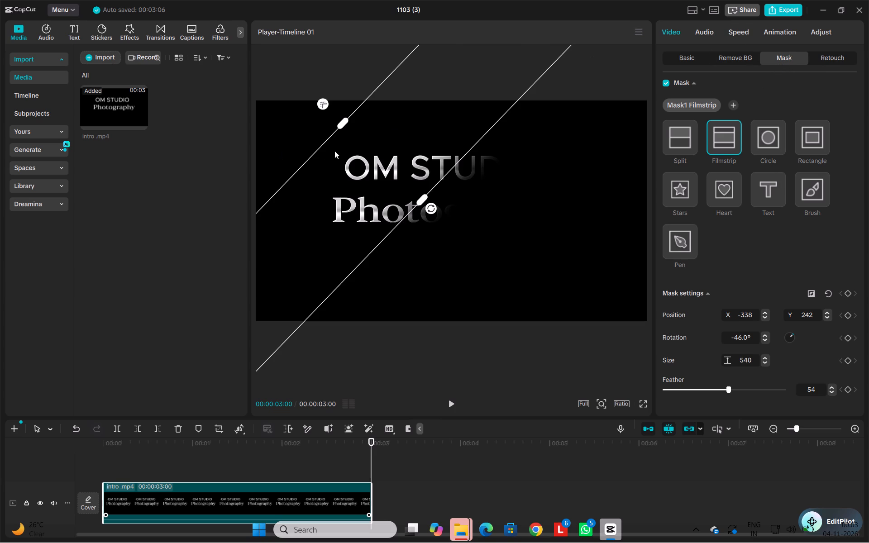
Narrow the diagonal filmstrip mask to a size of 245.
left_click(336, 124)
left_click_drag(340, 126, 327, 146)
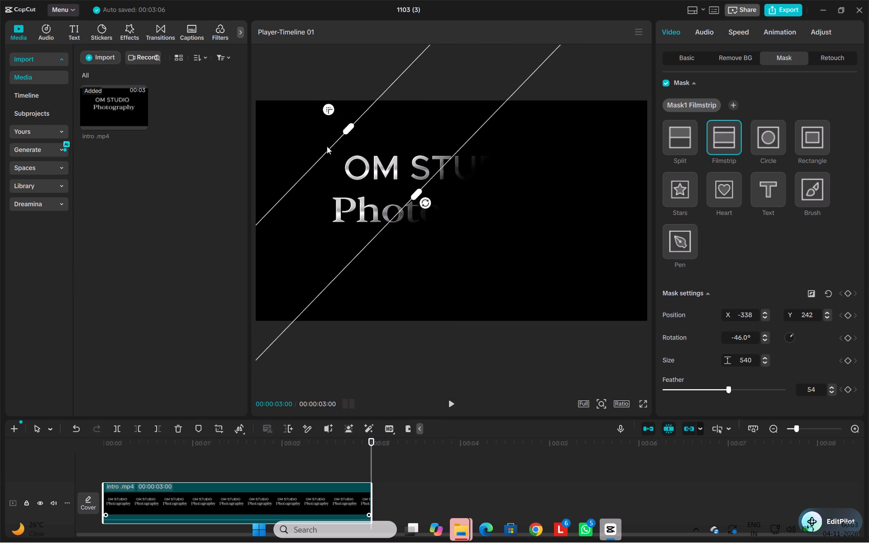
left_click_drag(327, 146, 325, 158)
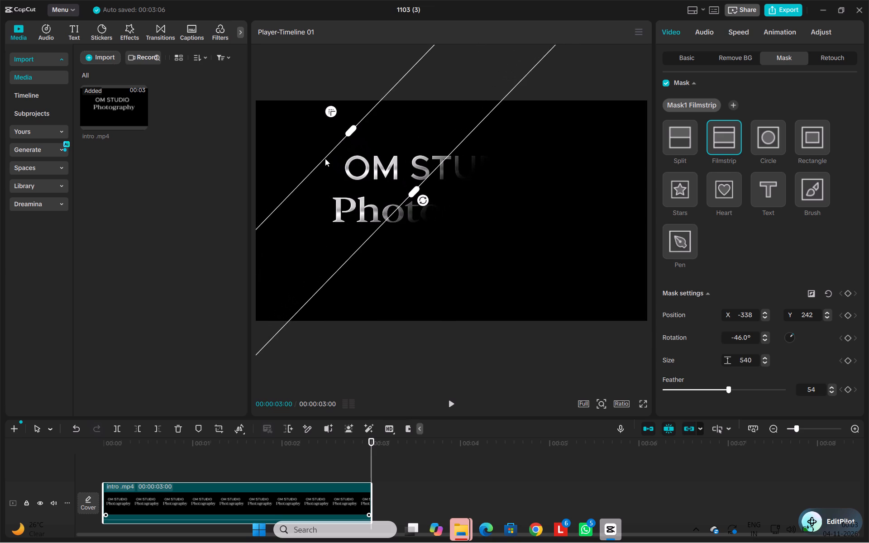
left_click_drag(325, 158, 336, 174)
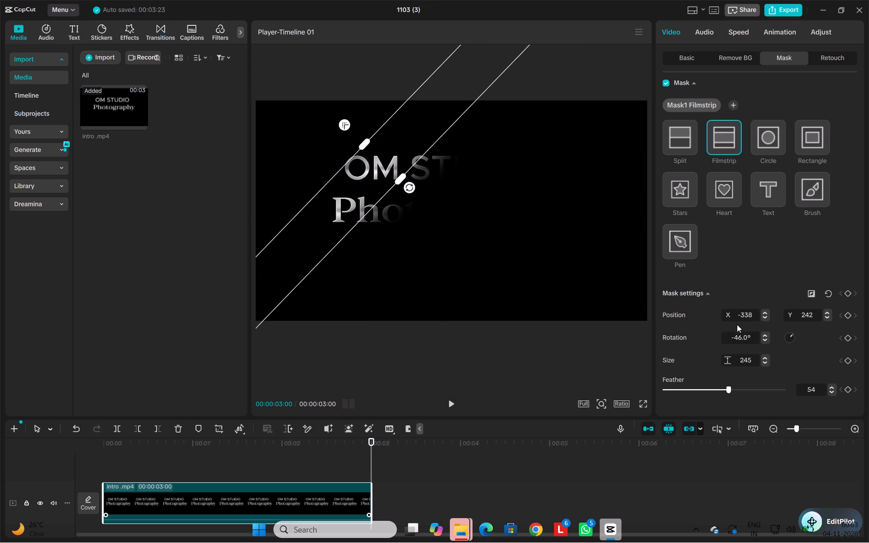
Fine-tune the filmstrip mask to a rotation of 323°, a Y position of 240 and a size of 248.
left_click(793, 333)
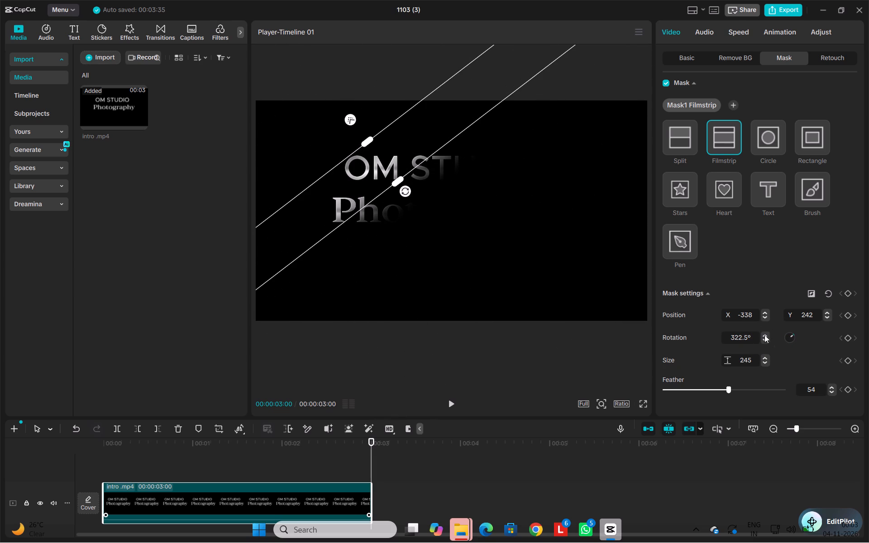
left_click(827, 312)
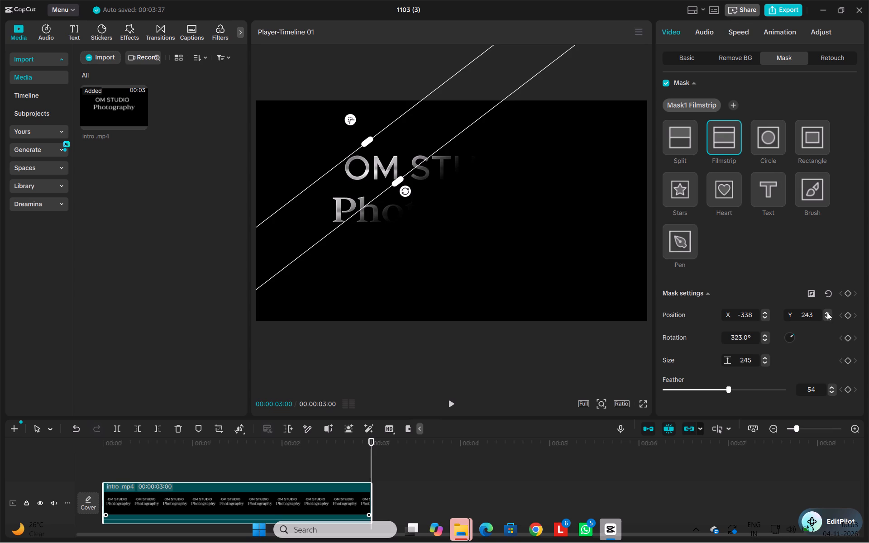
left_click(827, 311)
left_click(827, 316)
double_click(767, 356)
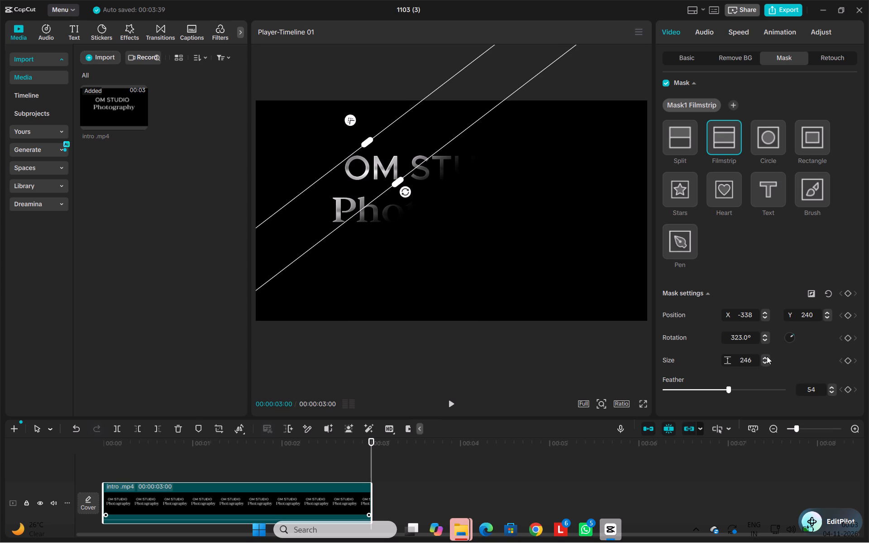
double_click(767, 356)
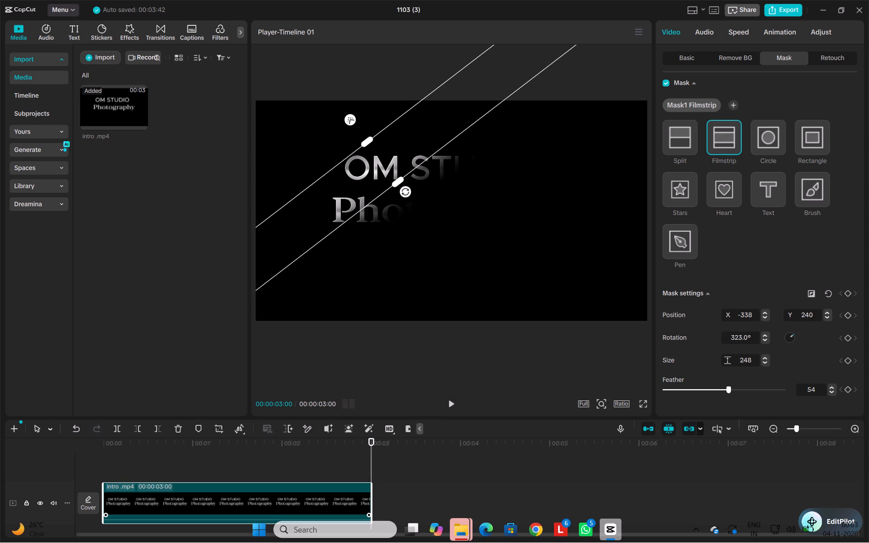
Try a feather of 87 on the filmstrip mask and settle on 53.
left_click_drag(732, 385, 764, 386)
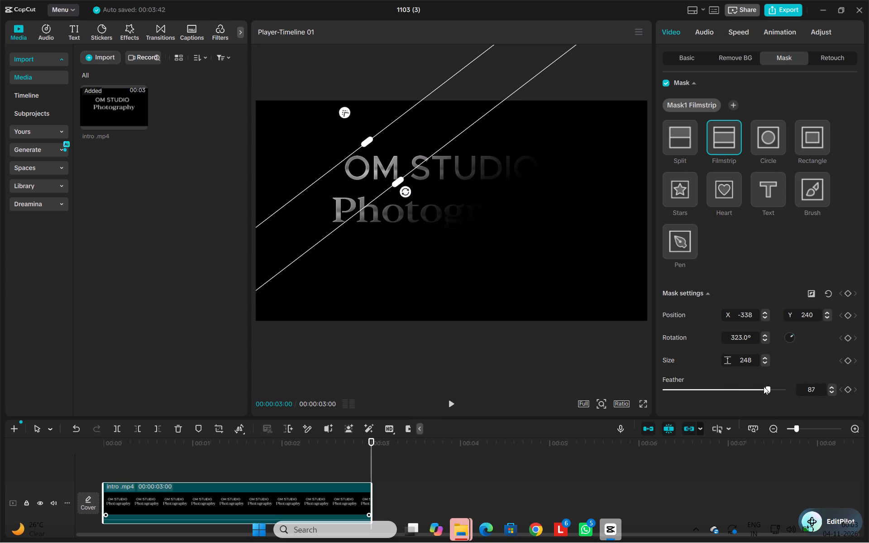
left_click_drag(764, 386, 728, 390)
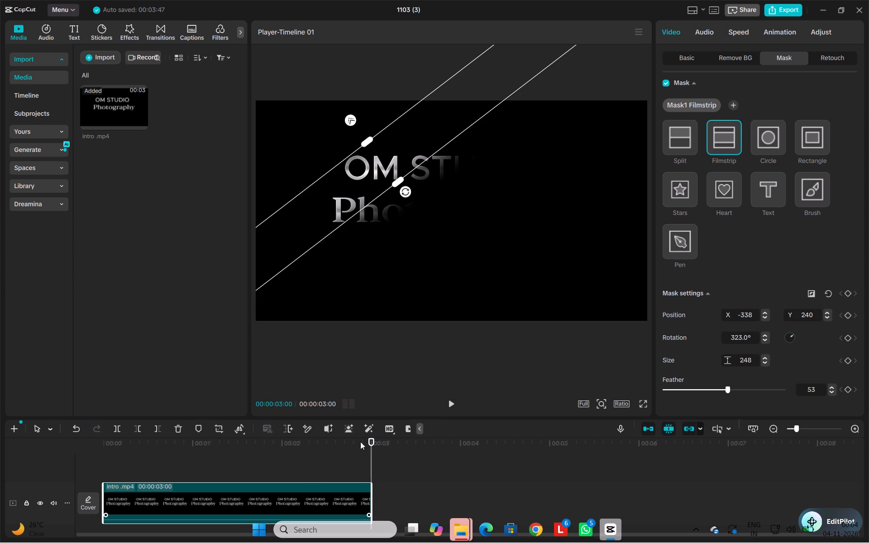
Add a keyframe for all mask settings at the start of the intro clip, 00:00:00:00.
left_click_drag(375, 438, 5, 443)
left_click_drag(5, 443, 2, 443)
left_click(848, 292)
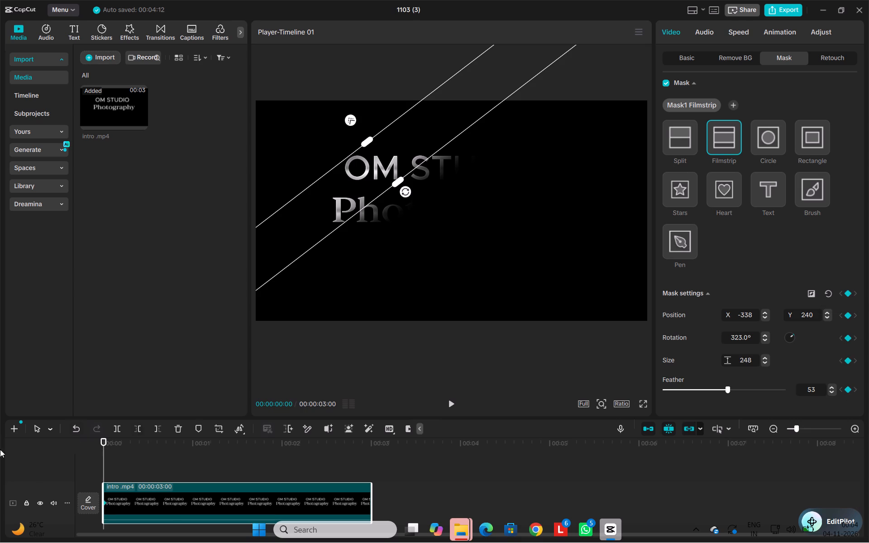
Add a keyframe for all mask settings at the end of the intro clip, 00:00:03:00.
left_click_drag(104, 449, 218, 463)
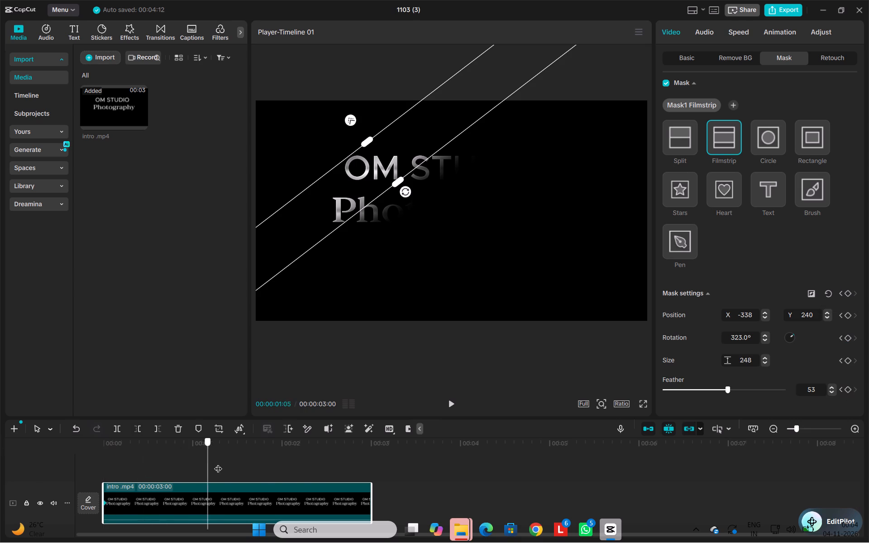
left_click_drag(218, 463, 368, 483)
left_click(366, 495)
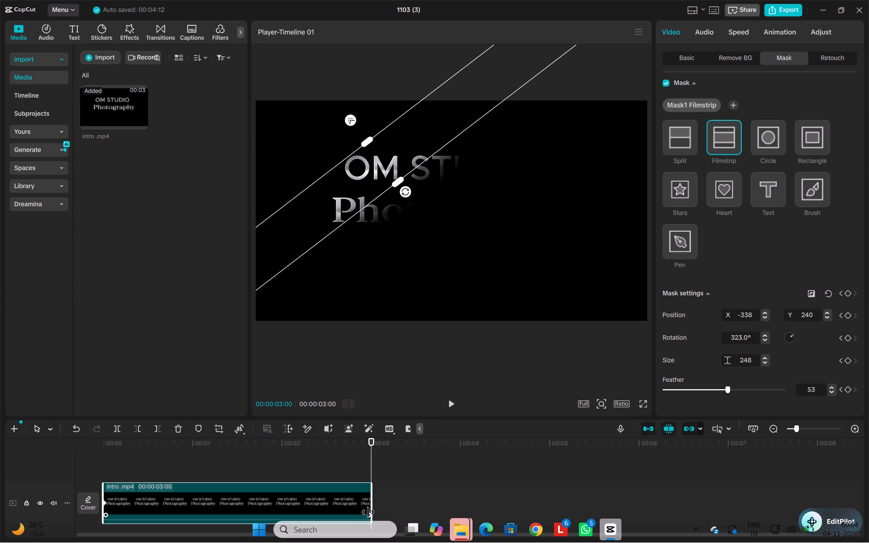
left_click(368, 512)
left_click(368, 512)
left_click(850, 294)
Play back the intro clip and inspect its start and end keyframes to check the mask animation.
left_click(452, 401)
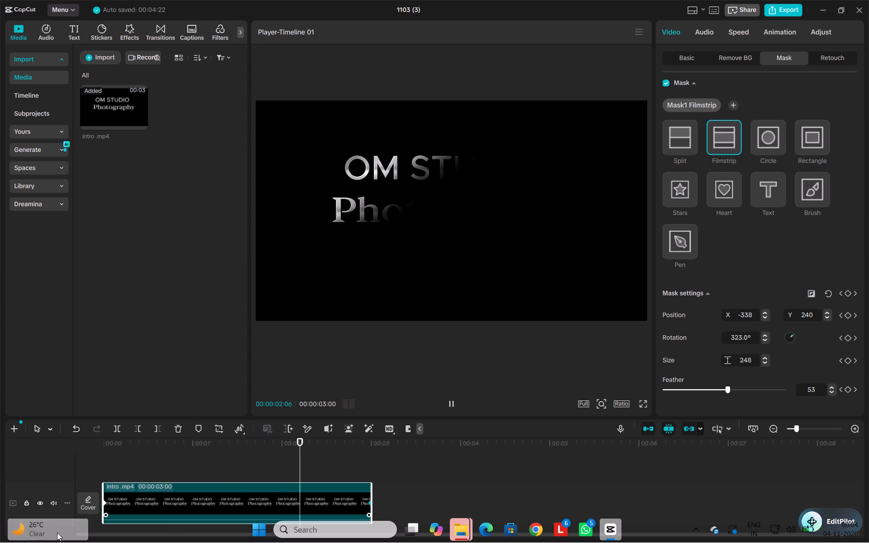
left_click(105, 501)
left_click(105, 501)
left_click_drag(105, 501, 106, 502)
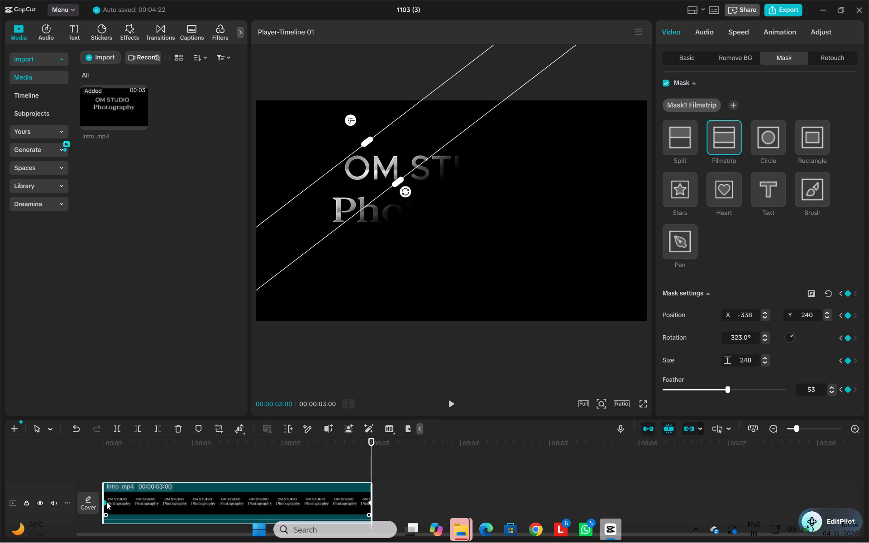
left_click_drag(106, 502, 378, 504)
left_click(367, 504)
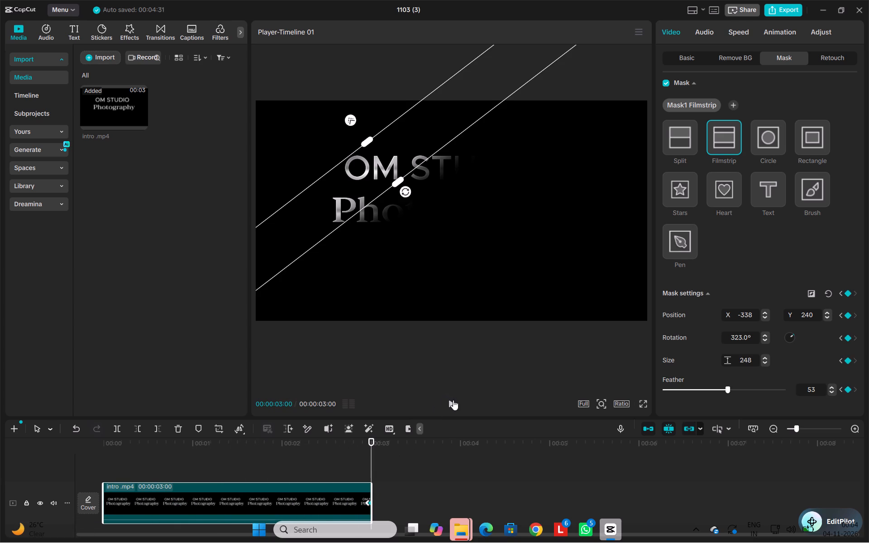
left_click(453, 400)
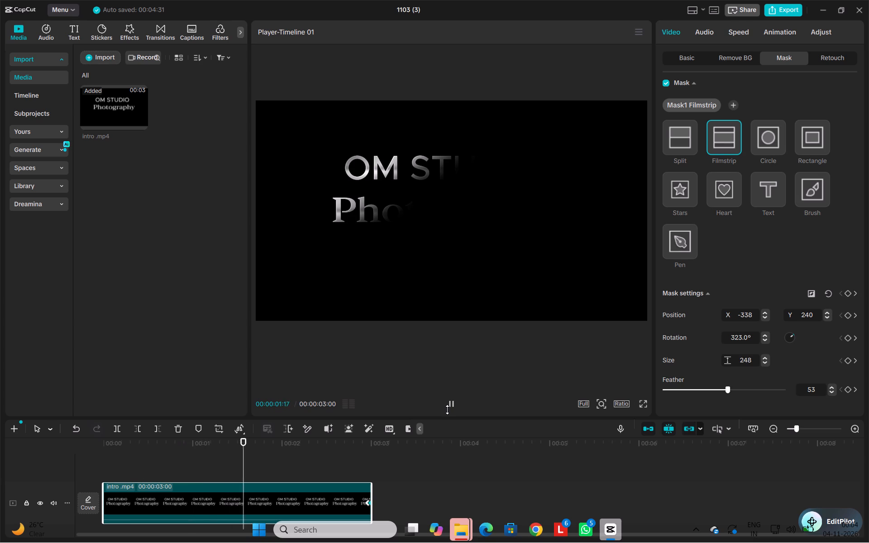
Undo all keyframes and filmstrip mask edits back to the intro clip without any mask.
left_click(79, 427)
left_click(79, 427)
left_click(79, 427)
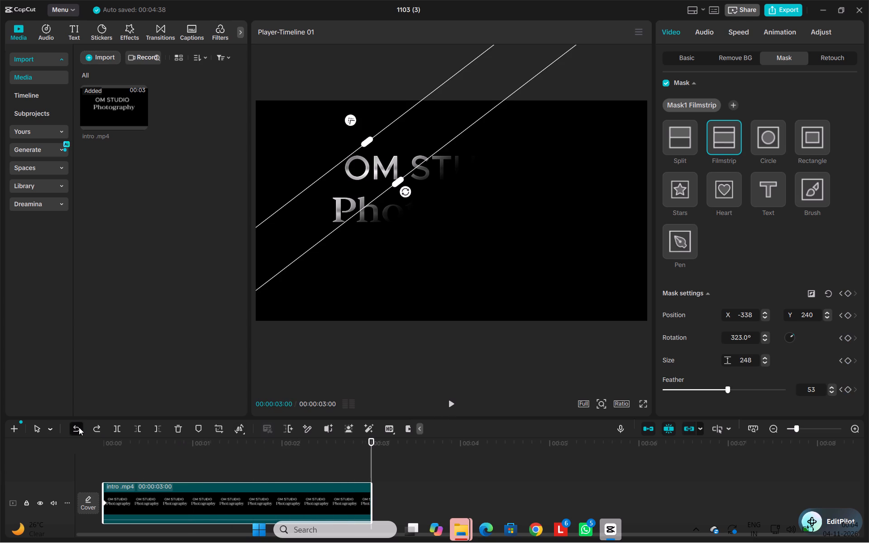
left_click(78, 429)
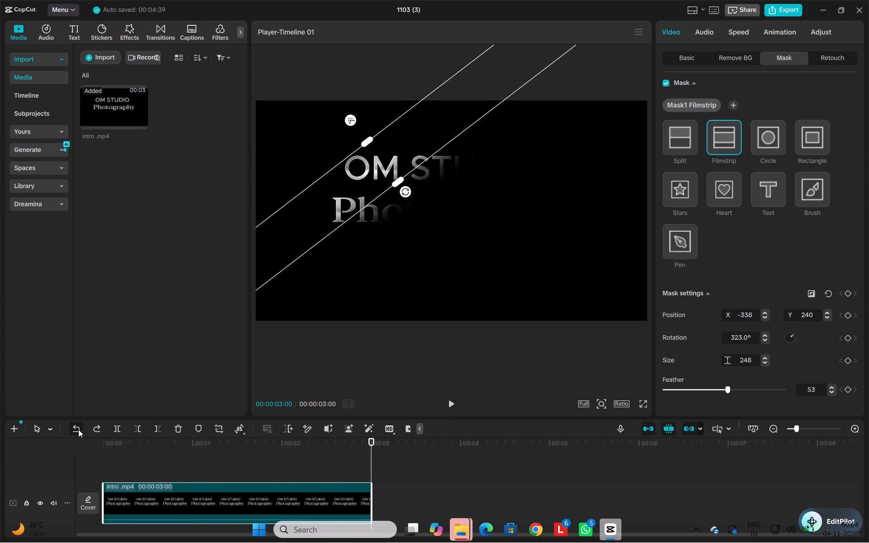
triple_click(78, 429)
left_click(78, 429)
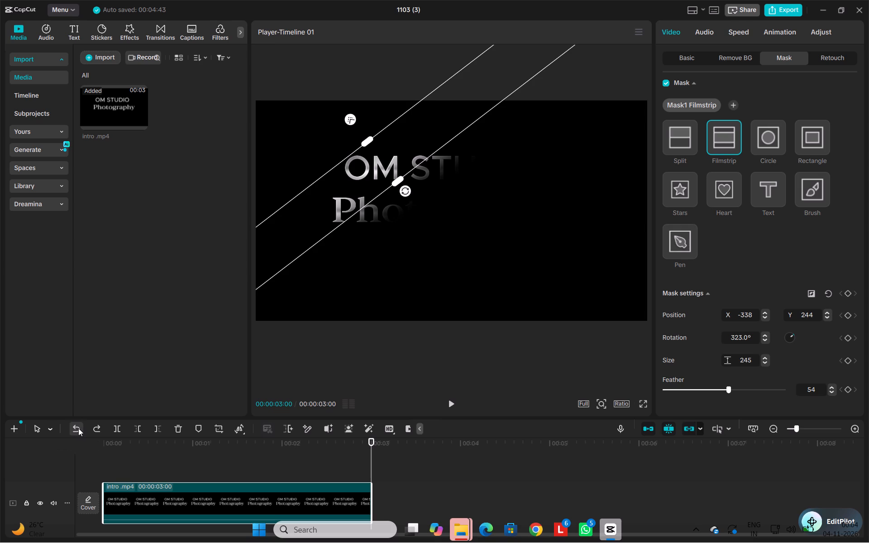
triple_click(78, 428)
triple_click(78, 428)
triple_click(78, 428)
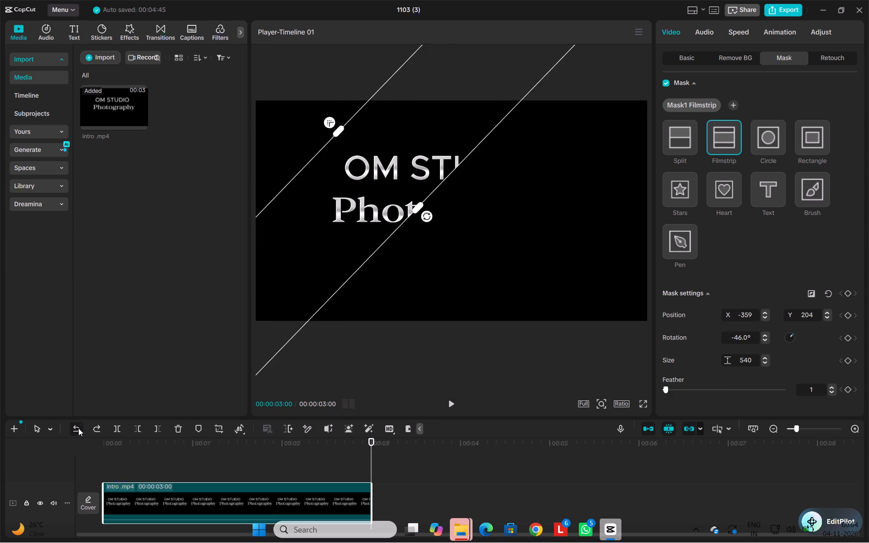
triple_click(78, 428)
left_click(78, 428)
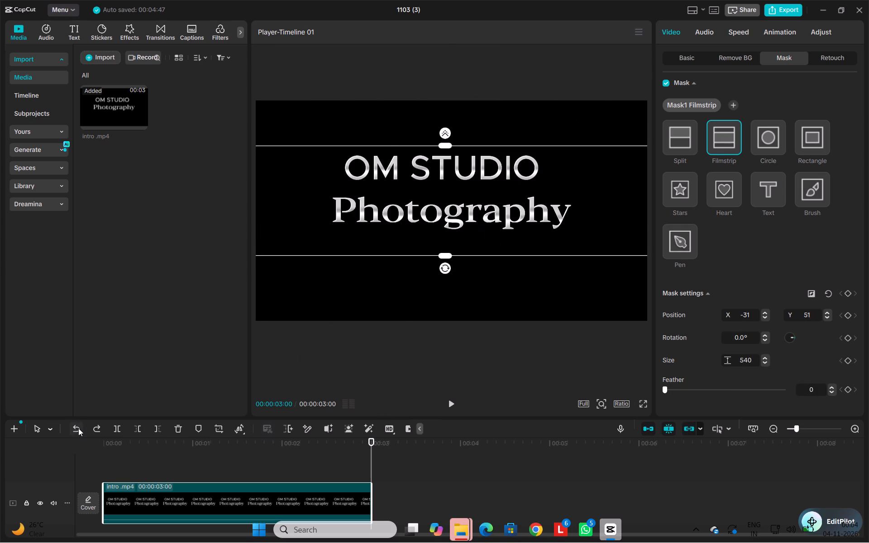
left_click(78, 428)
left_click(78, 428)
left_click(78, 428)
left_click(78, 428)
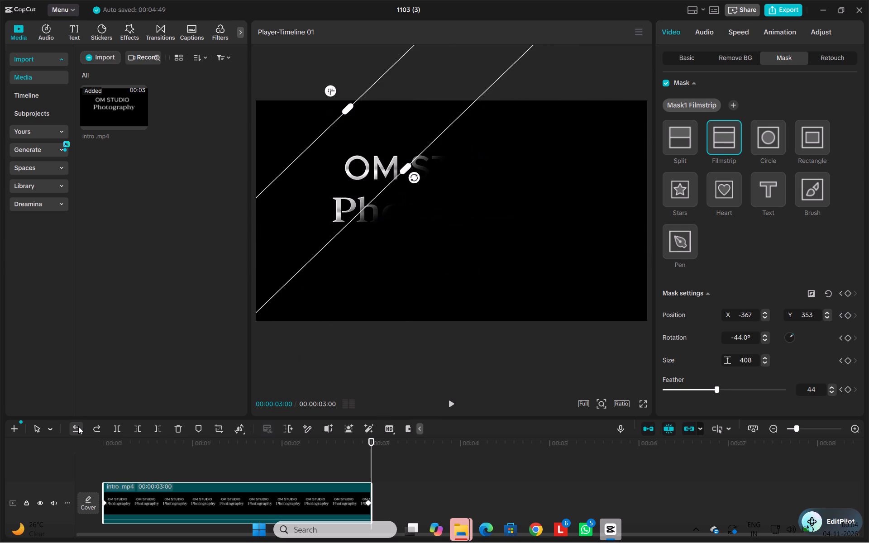
left_click(78, 426)
left_click(78, 426)
left_click(78, 426)
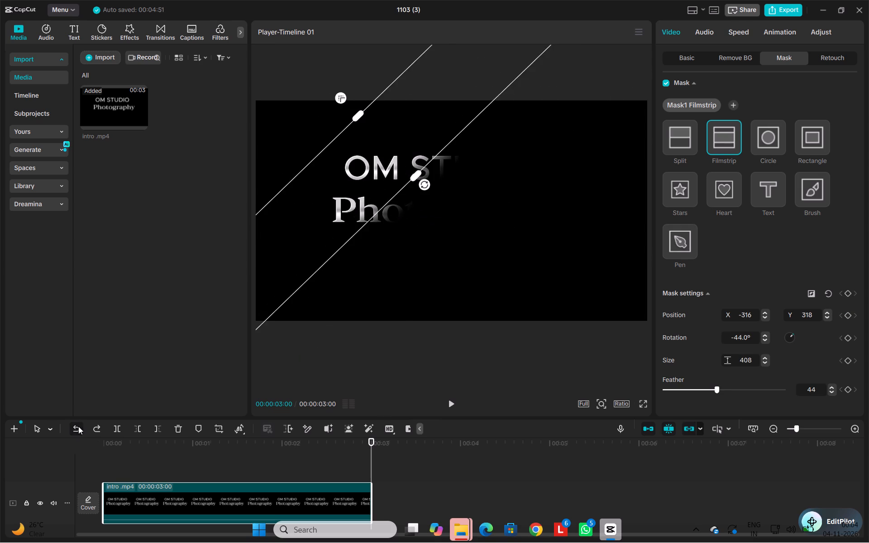
left_click(78, 426)
left_click(78, 426)
left_click(78, 426)
double_click(78, 426)
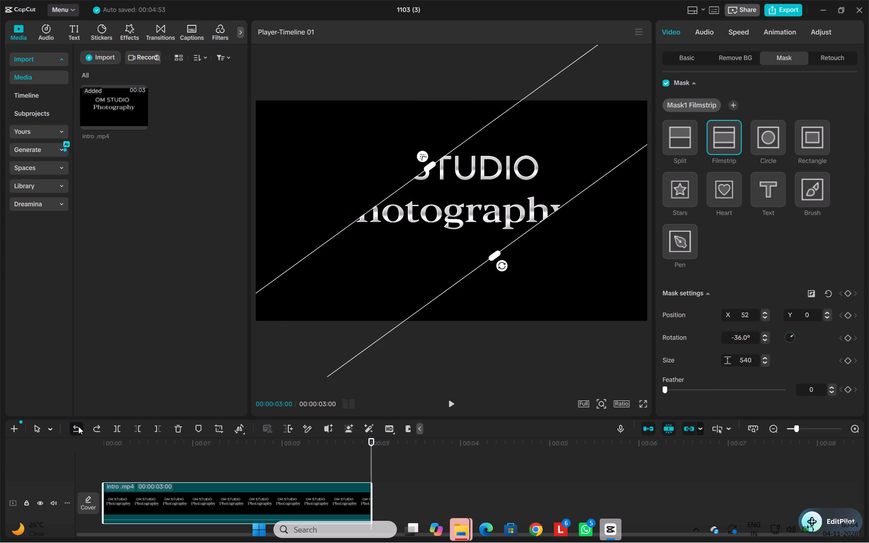
left_click(78, 426)
left_click(78, 426)
left_click(78, 426)
left_click(78, 426)
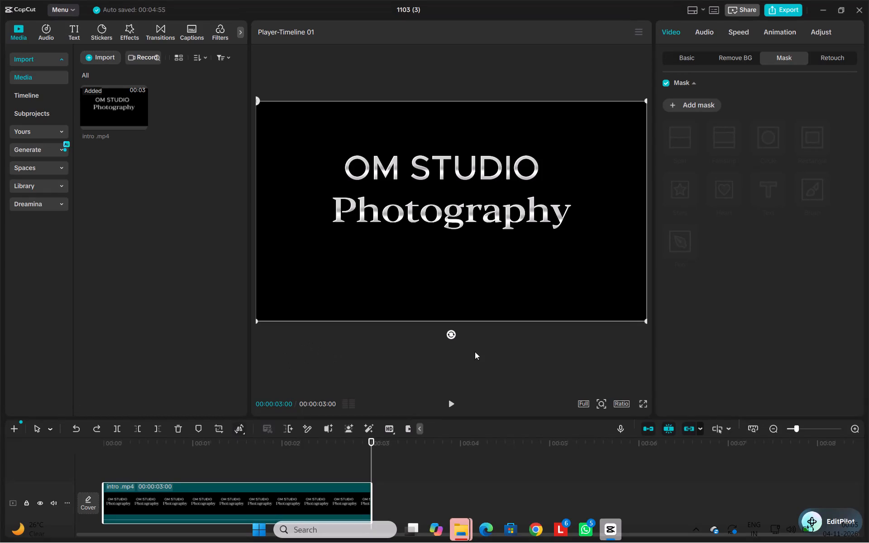
Return the playhead to the start of the timeline at 00:00:00:00.
left_click_drag(372, 440, 28, 479)
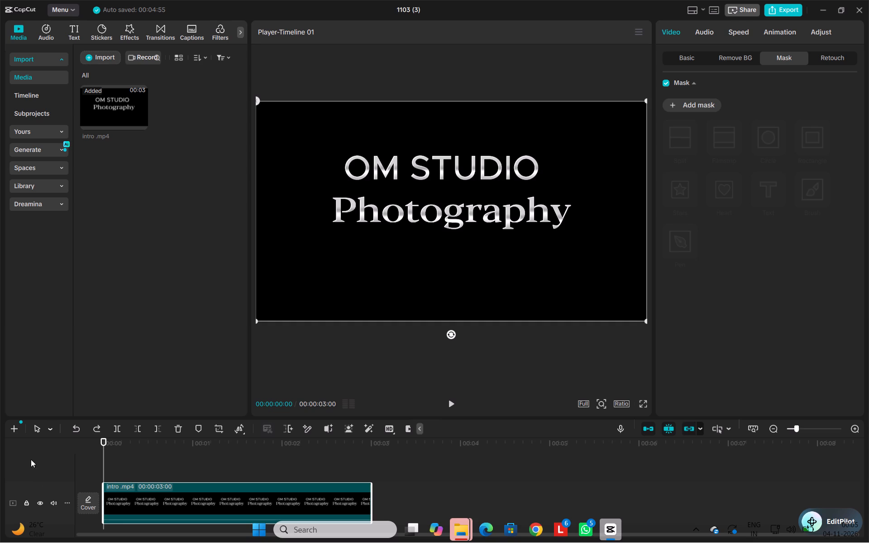
Add a Filmstrip mask to the intro clip and rotate it to -38°.
left_click(692, 103)
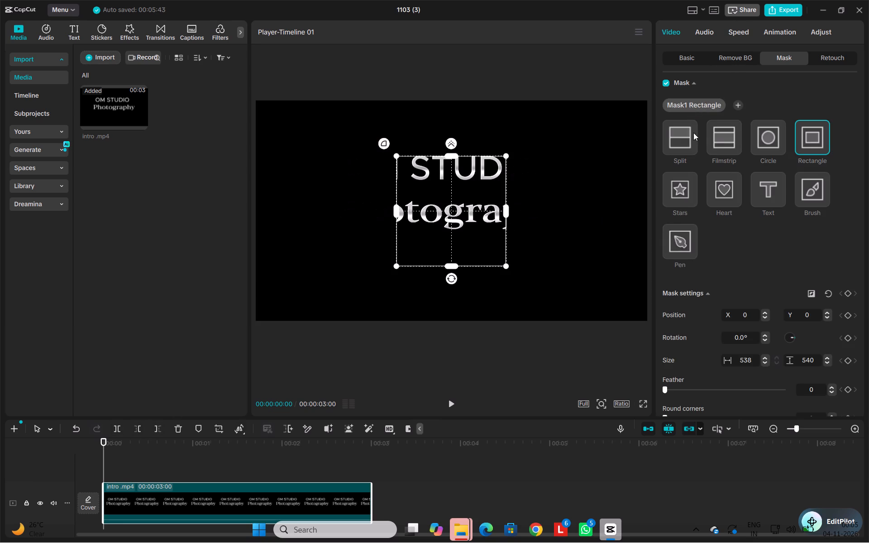
left_click(725, 131)
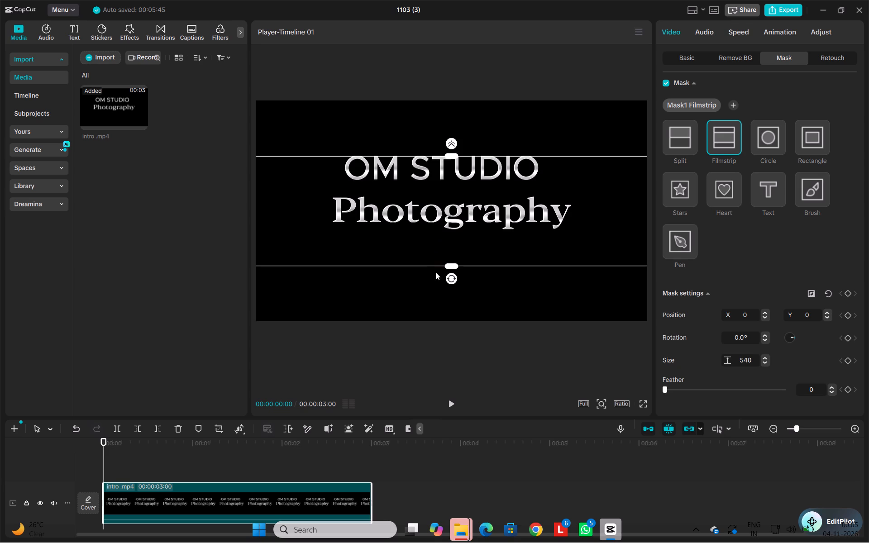
left_click_drag(452, 275, 490, 260)
left_click_drag(405, 174, 424, 189)
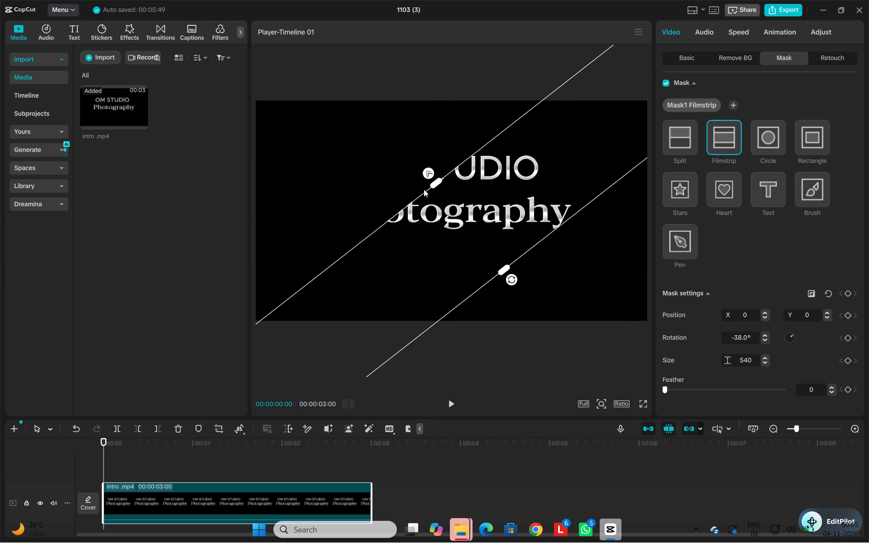
Set the mask's size to 340 and feather to 50, and place it at about X -508, Y 201 over the title's beginning.
left_click_drag(436, 176, 435, 184)
left_click_drag(435, 184, 449, 200)
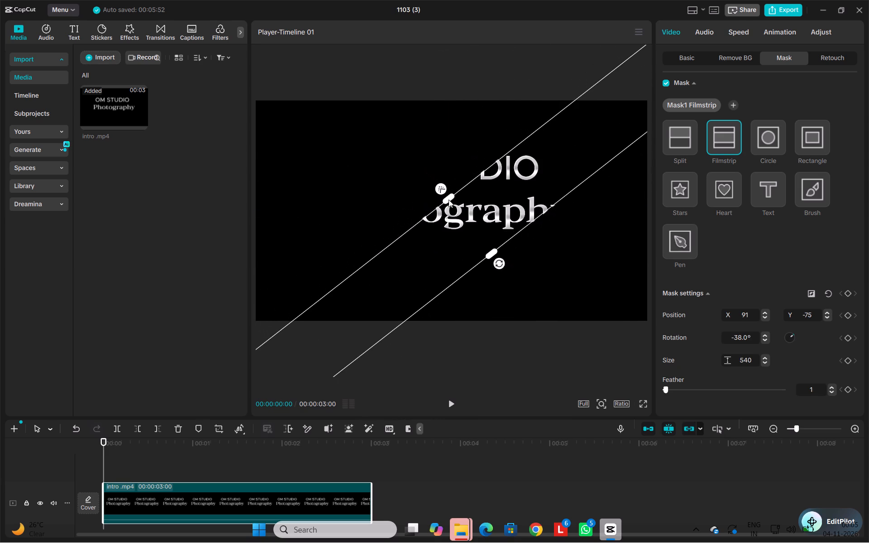
left_click_drag(449, 200, 449, 199)
left_click_drag(469, 220, 370, 165)
left_click(335, 126)
left_click_drag(341, 132, 333, 126)
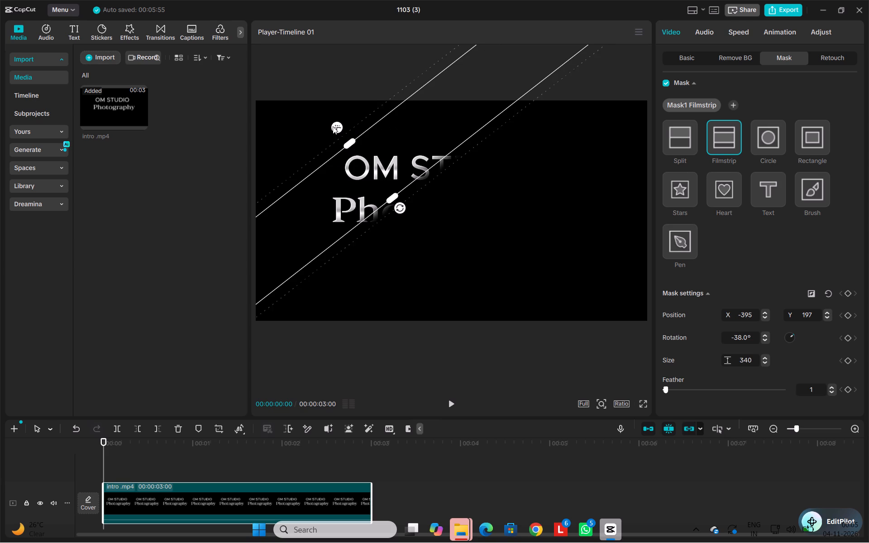
left_click_drag(333, 126, 328, 124)
left_click_drag(362, 163, 351, 161)
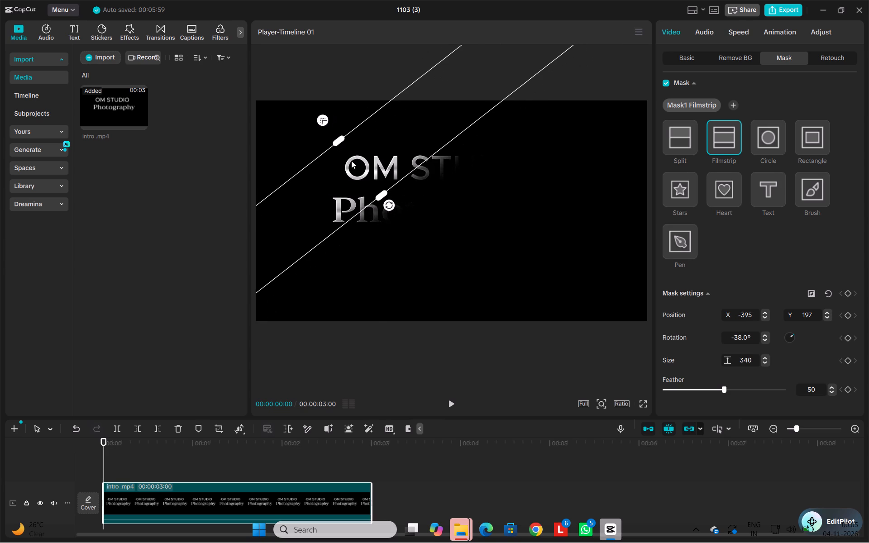
left_click_drag(351, 161, 339, 162)
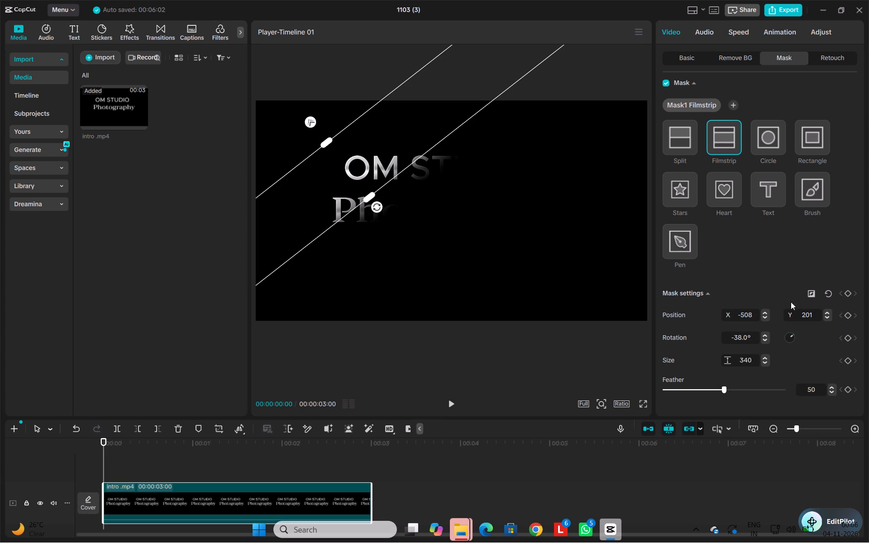
Add a keyframe for all mask settings at the start of the intro clip, 00:00:00:00.
left_click_drag(105, 441, 142, 445)
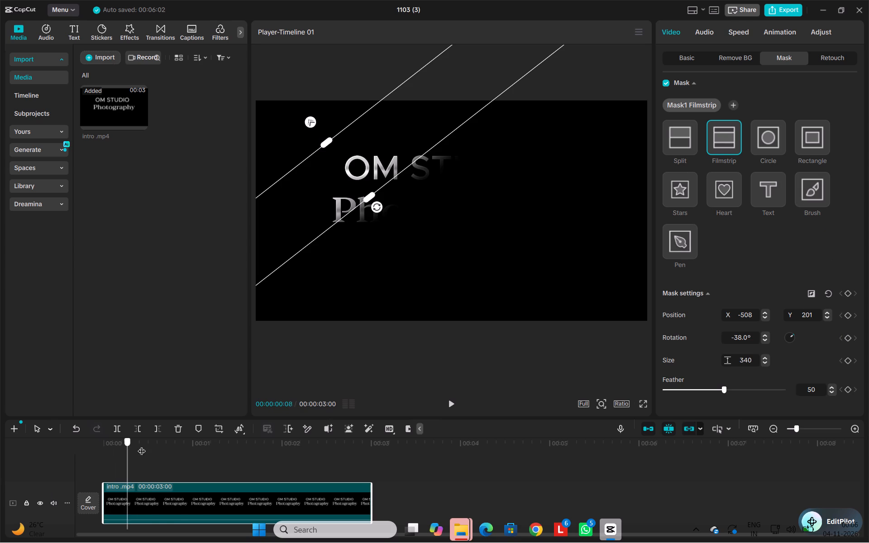
left_click_drag(142, 445, 0, 426)
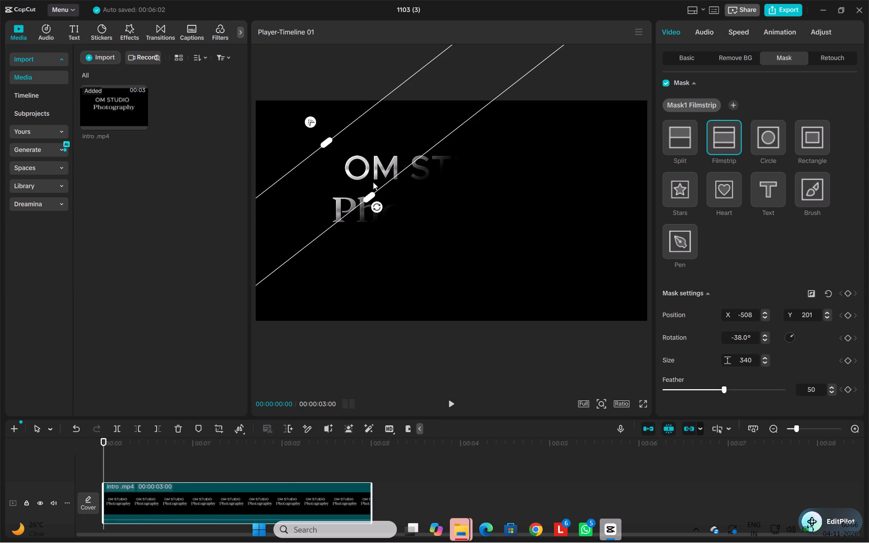
left_click(847, 291)
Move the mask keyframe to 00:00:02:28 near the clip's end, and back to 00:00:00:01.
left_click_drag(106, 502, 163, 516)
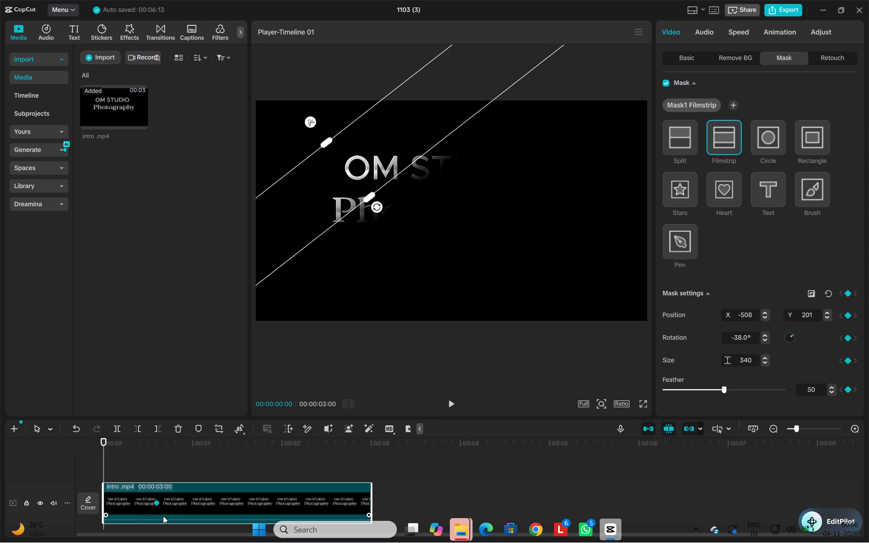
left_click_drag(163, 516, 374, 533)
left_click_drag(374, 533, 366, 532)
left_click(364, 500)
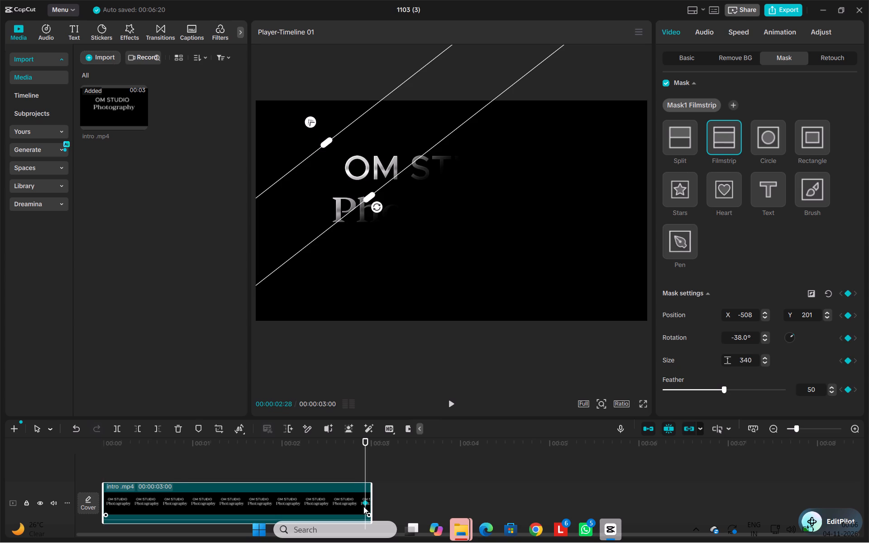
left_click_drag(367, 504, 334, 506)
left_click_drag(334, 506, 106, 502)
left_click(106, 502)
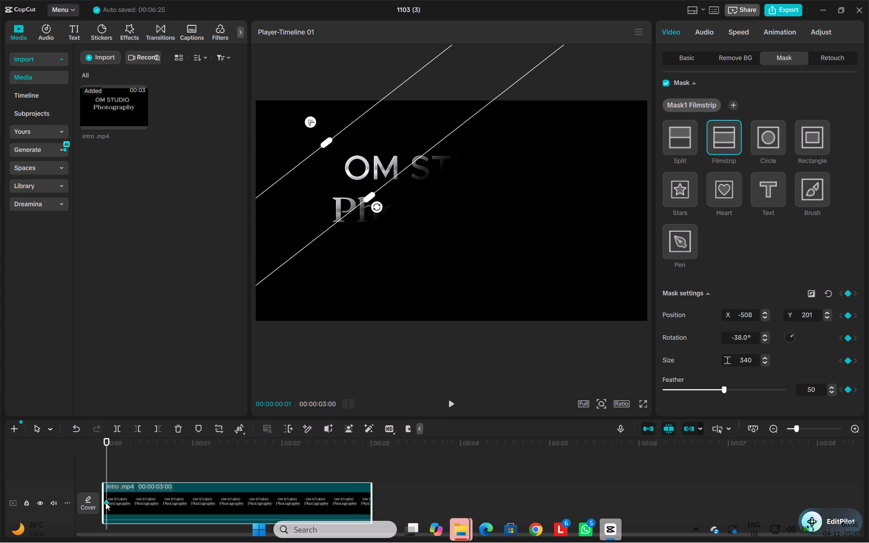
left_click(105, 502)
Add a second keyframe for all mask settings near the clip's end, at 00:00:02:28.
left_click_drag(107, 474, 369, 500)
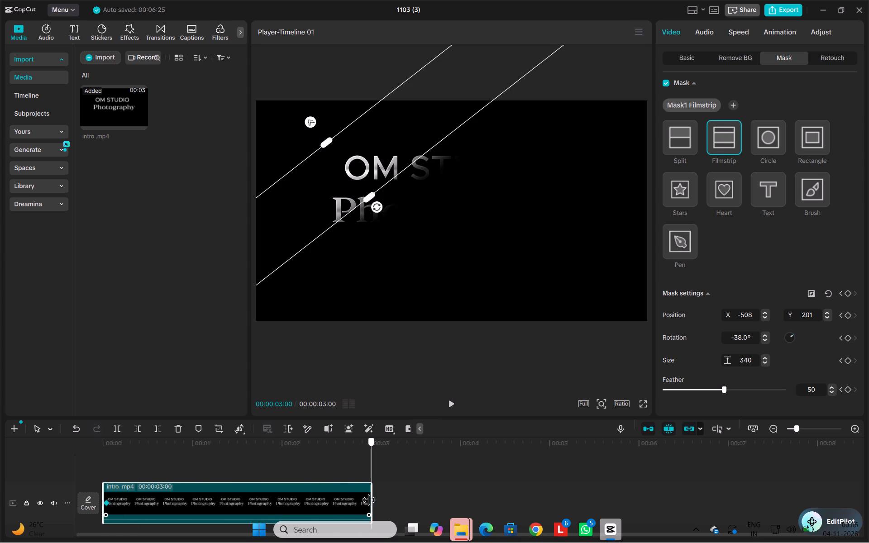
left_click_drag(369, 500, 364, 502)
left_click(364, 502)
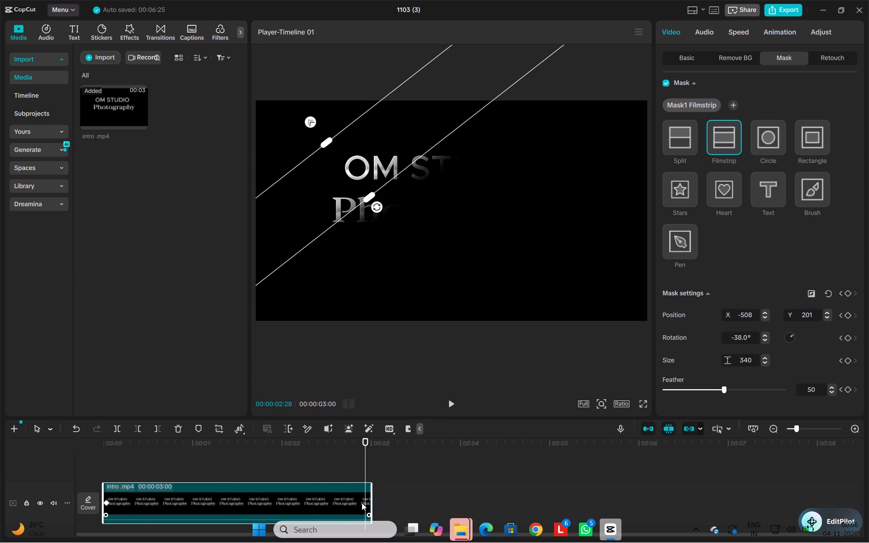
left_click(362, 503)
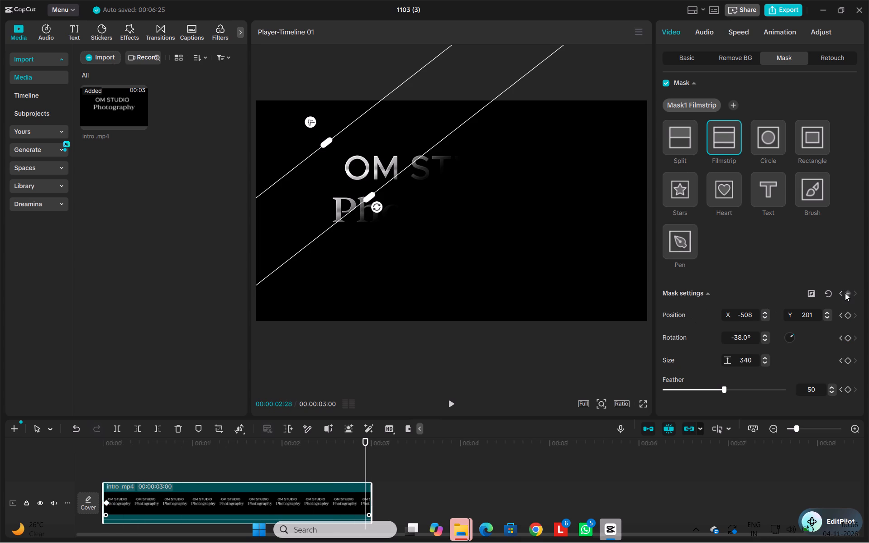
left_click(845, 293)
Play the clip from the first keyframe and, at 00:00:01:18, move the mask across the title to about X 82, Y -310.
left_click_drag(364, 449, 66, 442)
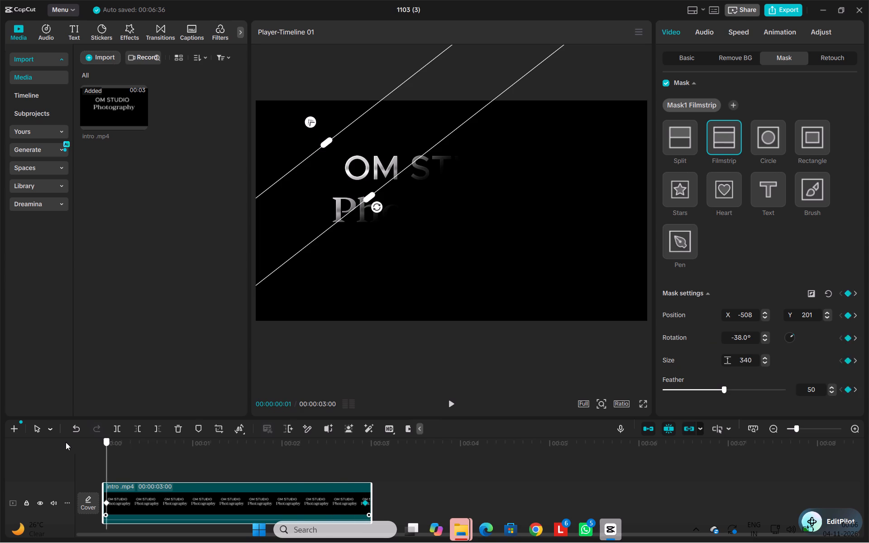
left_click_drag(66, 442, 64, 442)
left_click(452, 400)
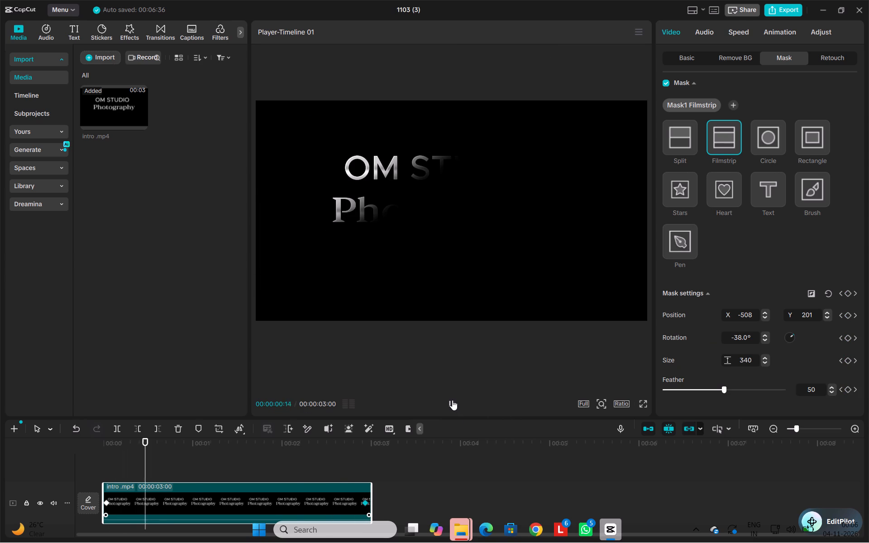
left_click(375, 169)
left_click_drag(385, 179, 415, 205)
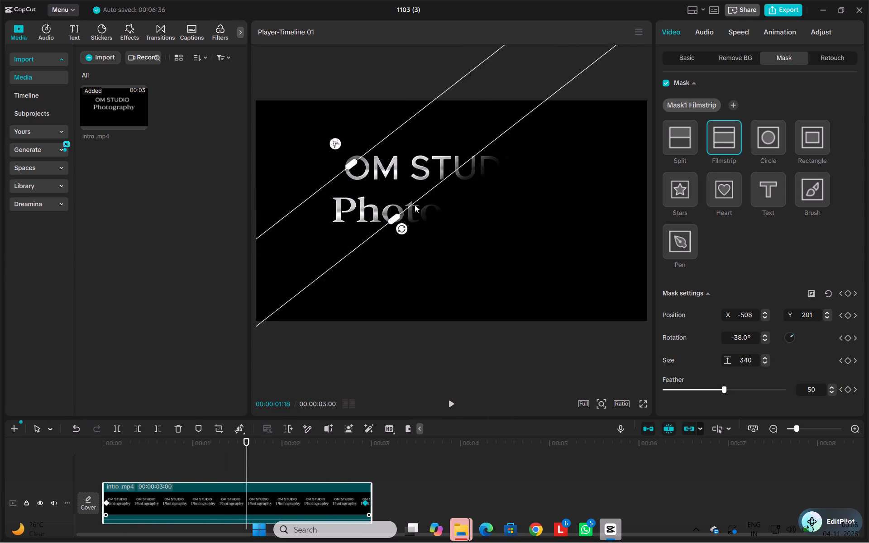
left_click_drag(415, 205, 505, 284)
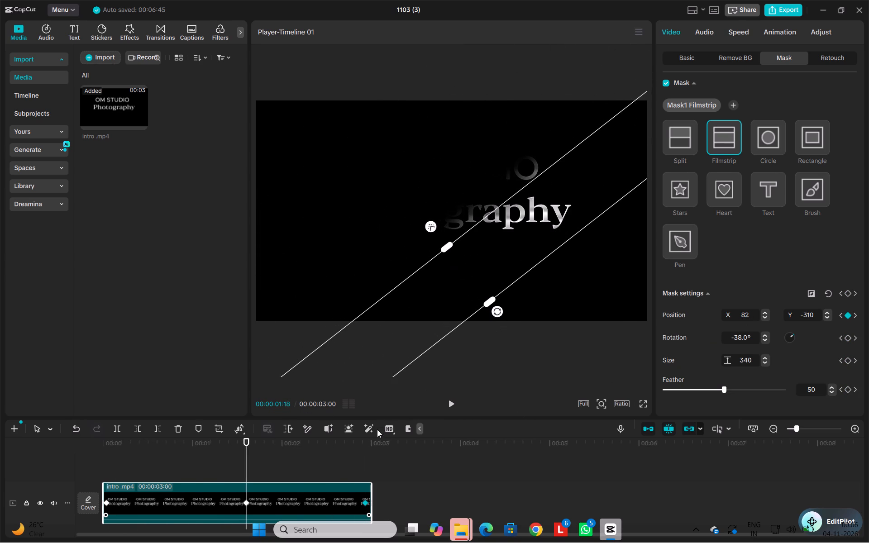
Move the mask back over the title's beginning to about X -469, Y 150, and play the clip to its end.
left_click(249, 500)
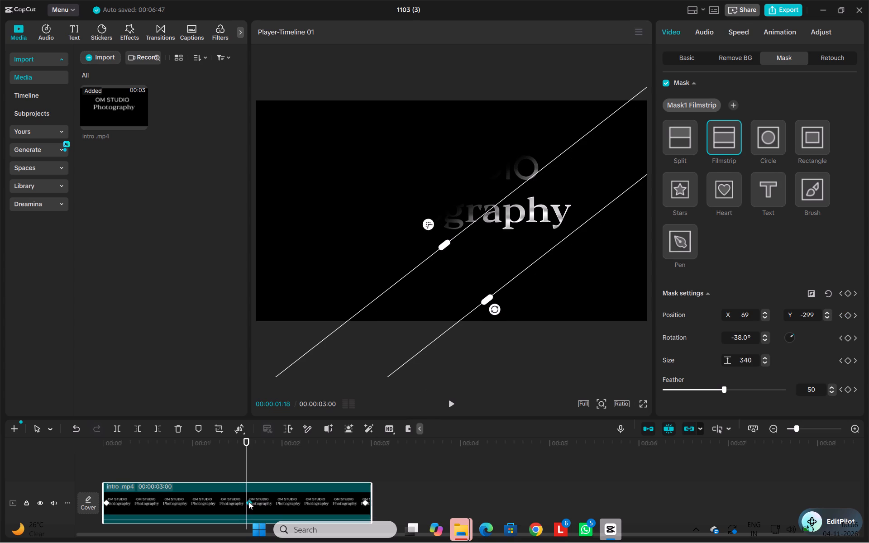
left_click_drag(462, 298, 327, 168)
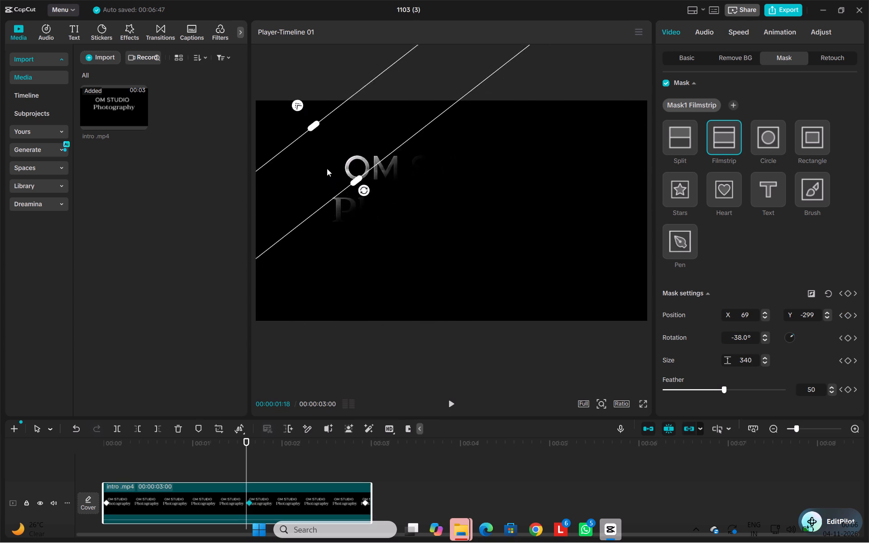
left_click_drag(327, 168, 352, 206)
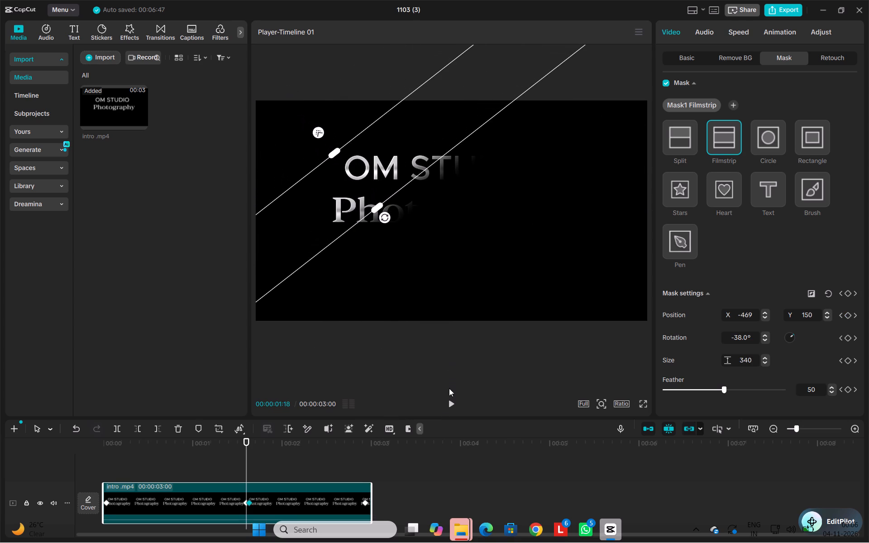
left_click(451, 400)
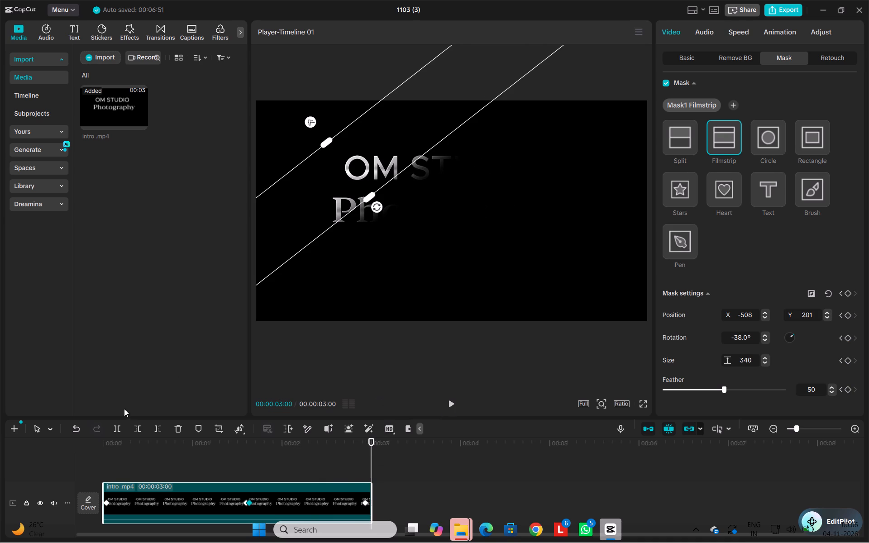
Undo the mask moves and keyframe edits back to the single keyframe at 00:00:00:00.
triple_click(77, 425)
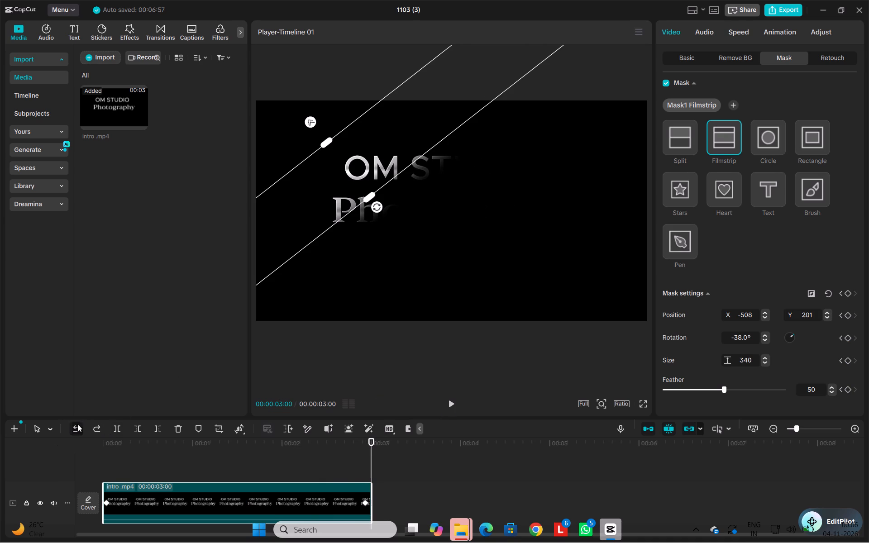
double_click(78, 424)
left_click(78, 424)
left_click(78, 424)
Move the mask keyframe from the clip's start to 00:00:02:27 near its end.
left_click_drag(372, 444, 101, 433)
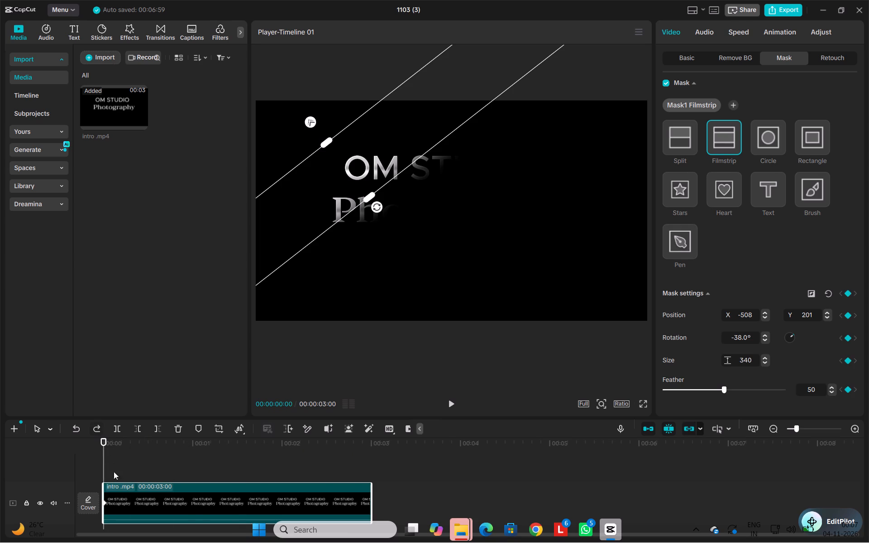
left_click_drag(105, 503, 253, 520)
left_click_drag(253, 520, 363, 534)
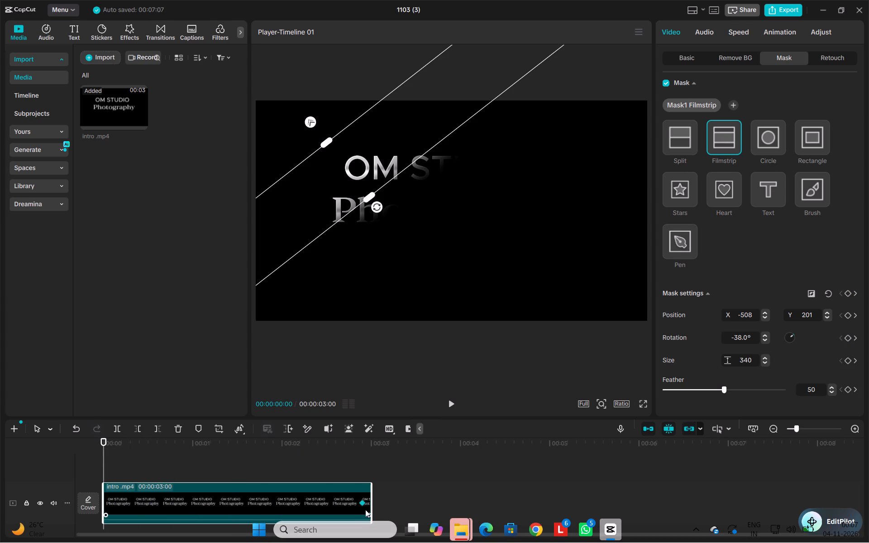
left_click(361, 504)
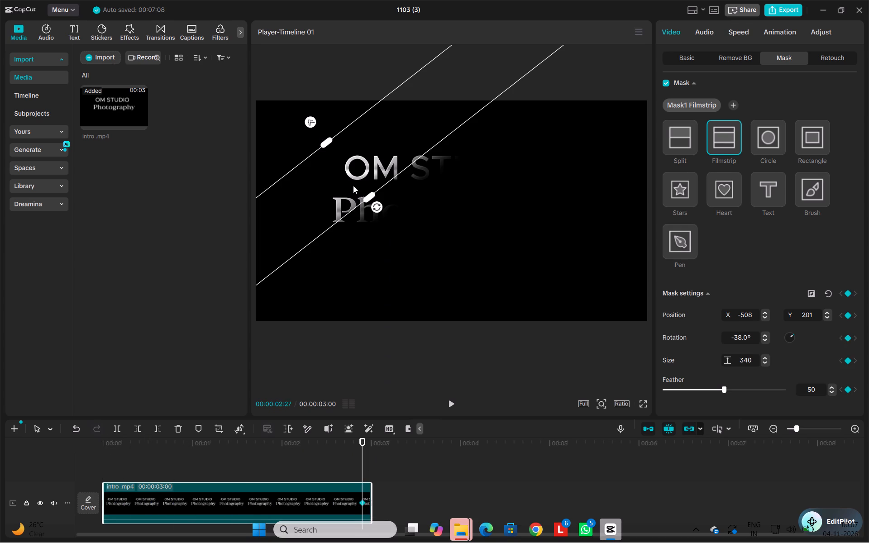
left_click(69, 432)
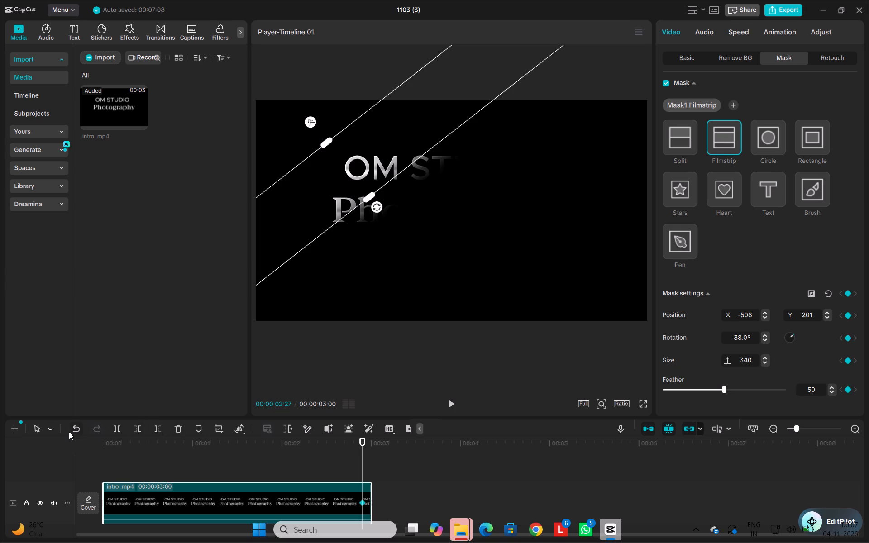
Undo the last keyframe move and move the mask keyframe from the clip's start to 00:00:02:29 instead.
left_click(78, 428)
left_click(81, 426)
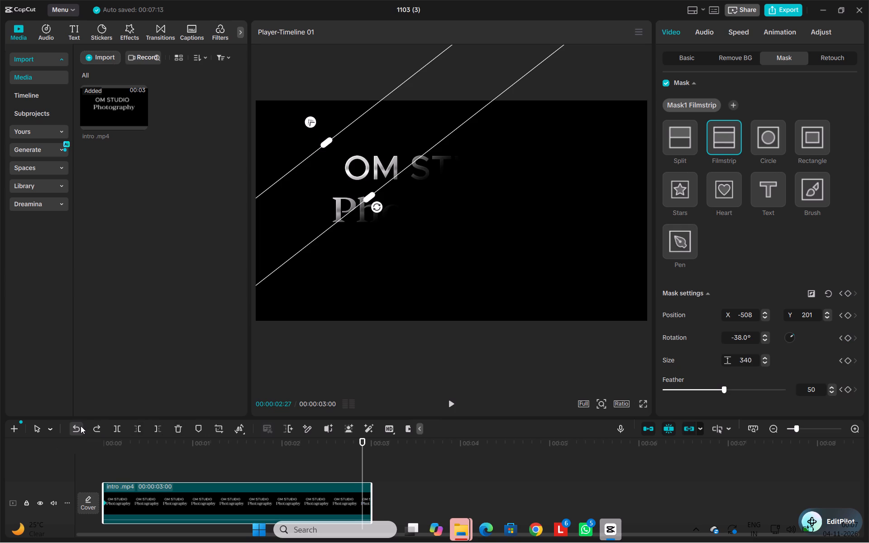
left_click_drag(105, 501, 107, 501)
left_click_drag(107, 501, 272, 517)
left_click_drag(272, 517, 368, 517)
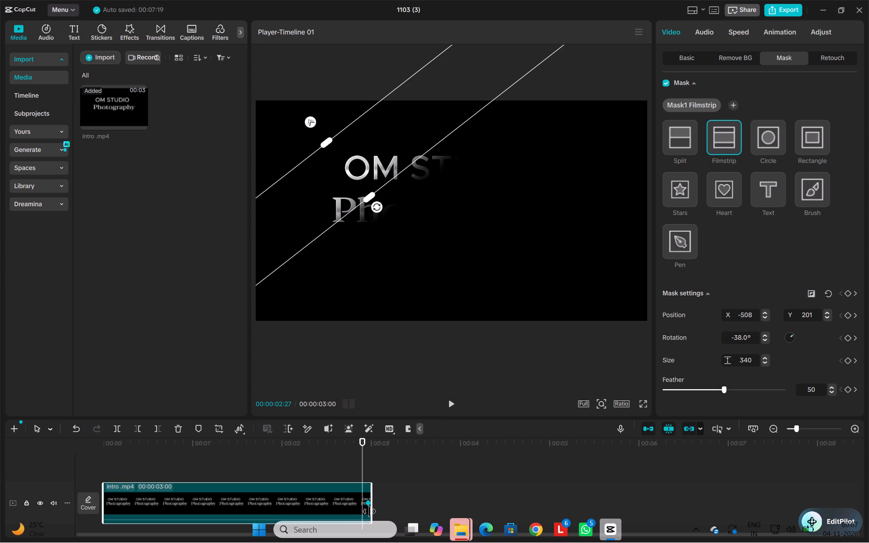
left_click(369, 508)
left_click(368, 505)
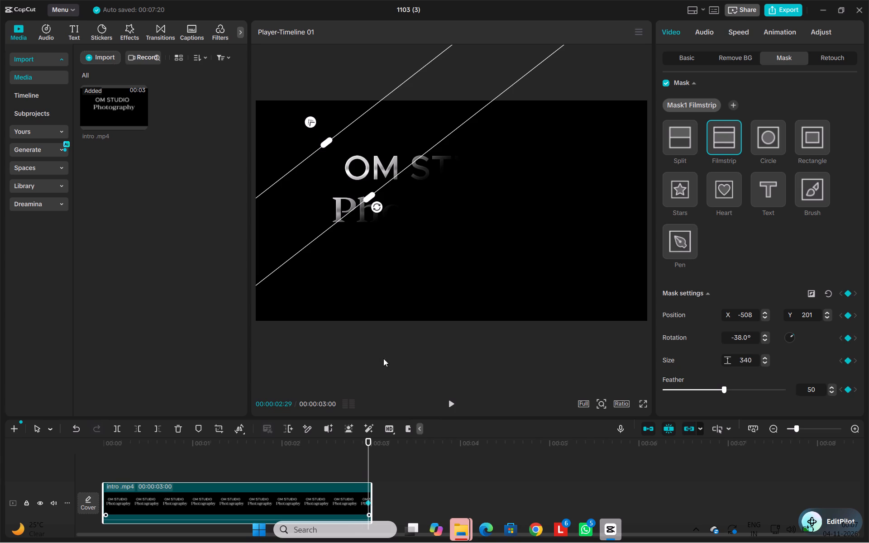
At 00:00:02:29, move the filmstrip mask across the title to its end, at about X 348, Y -394.
left_click_drag(363, 172, 436, 216)
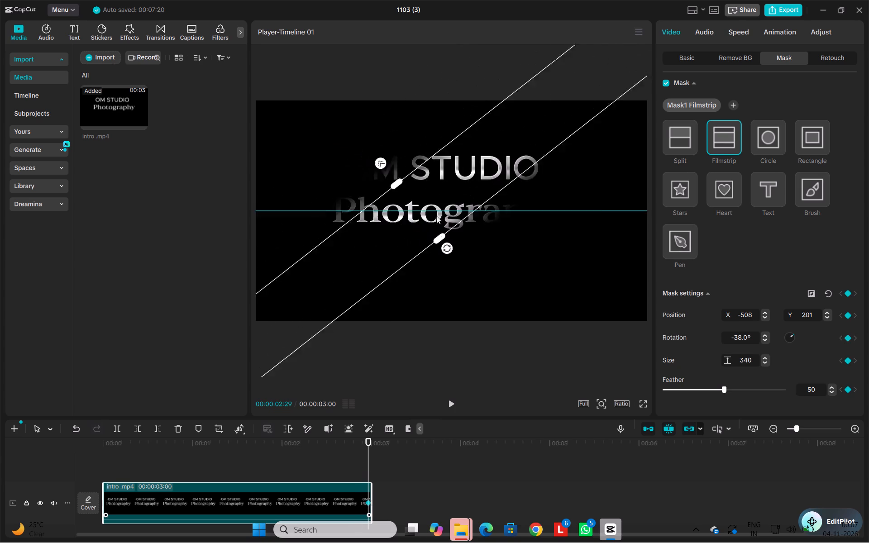
left_click_drag(436, 216, 539, 295)
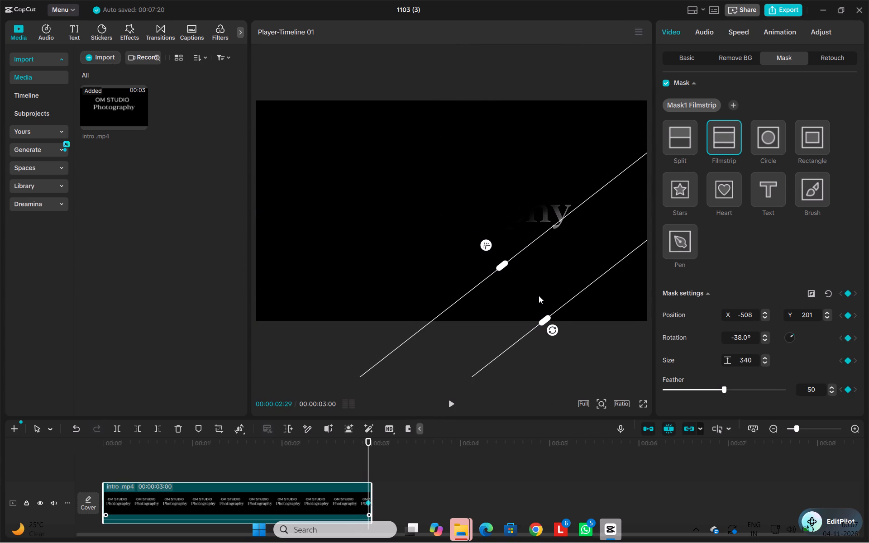
left_click_drag(539, 295, 538, 294)
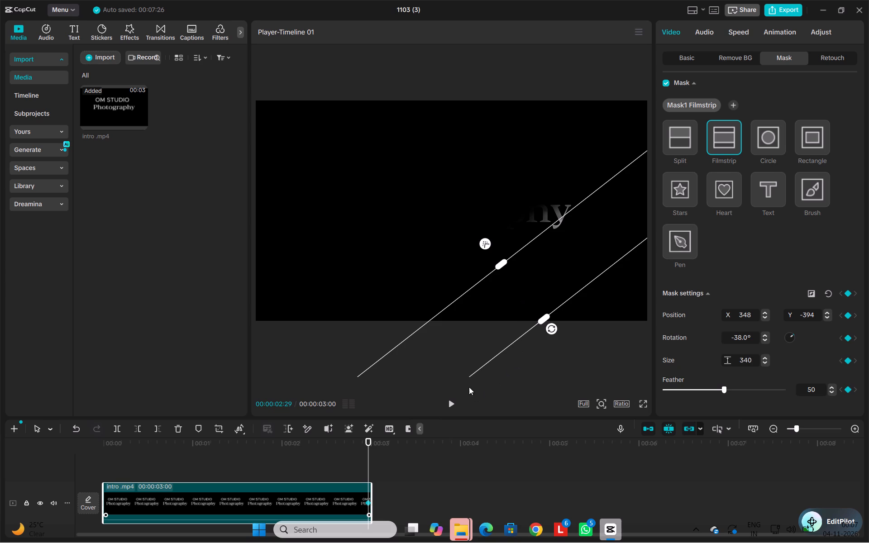
left_click(499, 286)
Try playing the clip to check the mask movement, and return the playhead to 00:00:00:00.
left_click(450, 405)
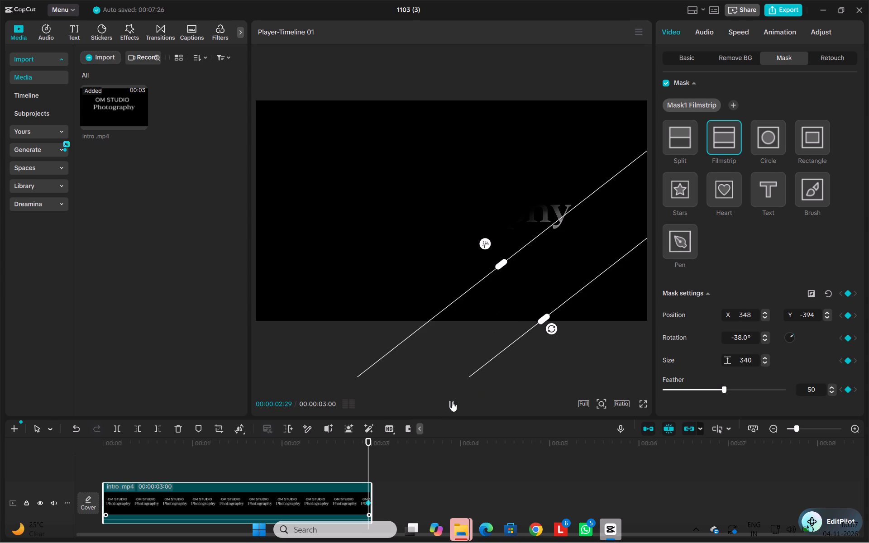
left_click(452, 401)
left_click(452, 401)
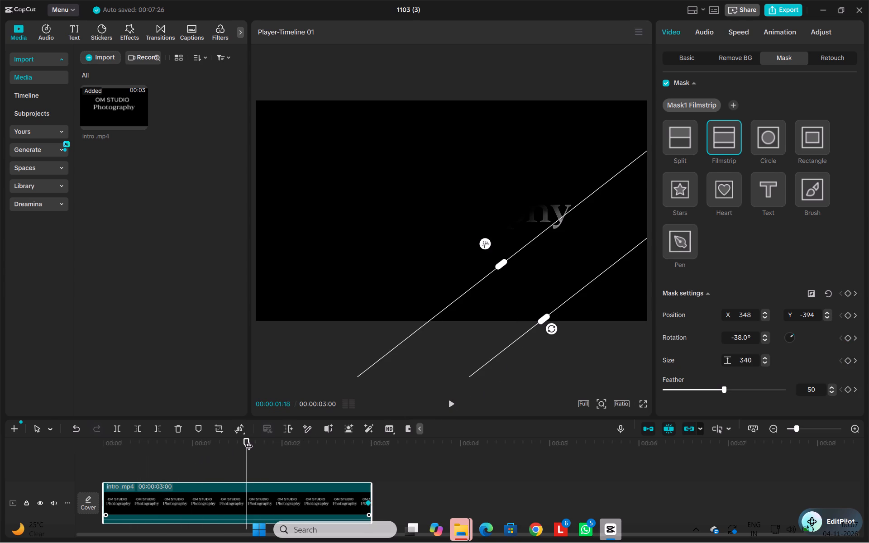
left_click_drag(249, 439, 0, 429)
Move the mask keyframe from 00:00:02:29 back to the clip's start.
left_click_drag(369, 499, 91, 484)
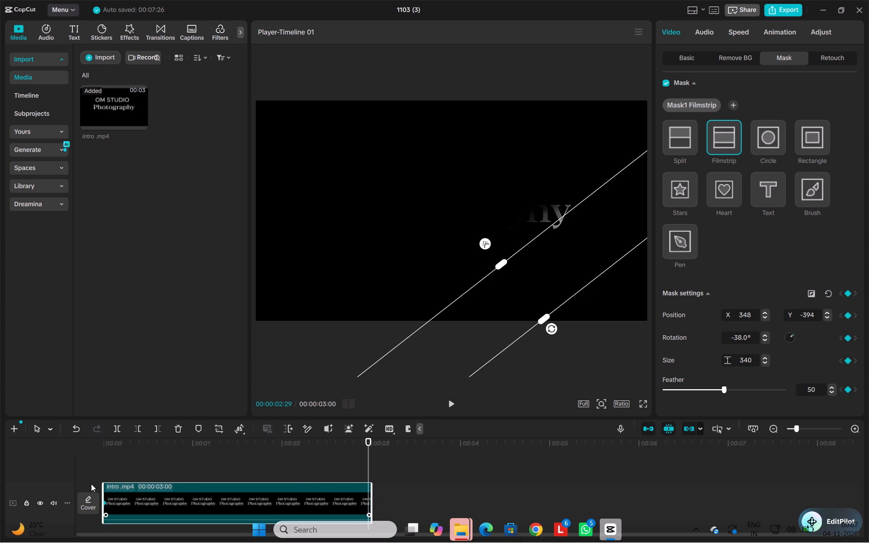
left_click_drag(91, 484, 91, 482)
At 00:00:02:29, move the filmstrip mask back over the title's beginning to about X -501, Y 184.
left_click_drag(514, 276, 516, 276)
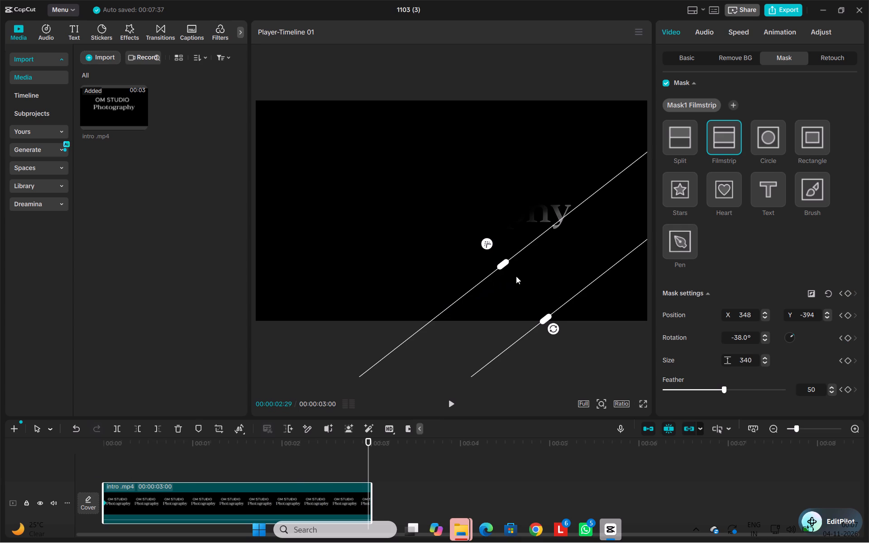
left_click_drag(516, 276, 314, 174)
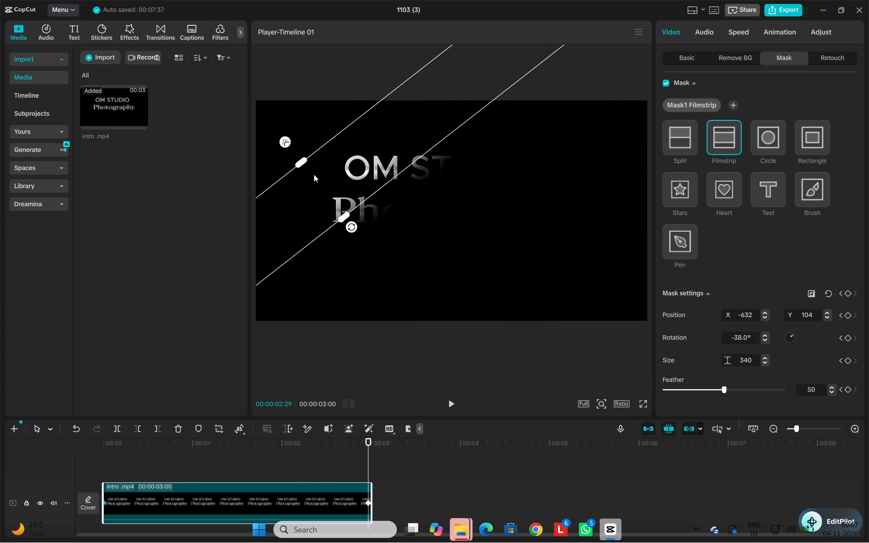
left_click_drag(314, 174, 334, 162)
left_click_drag(334, 162, 340, 158)
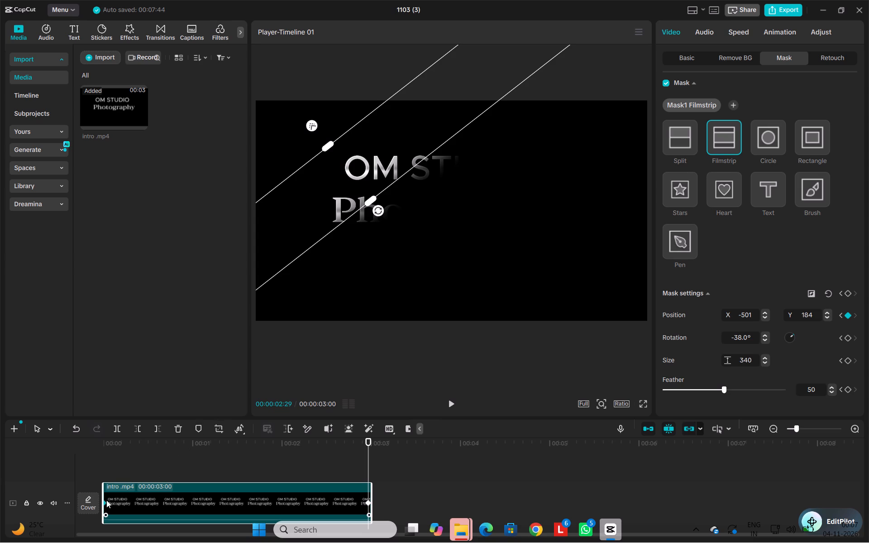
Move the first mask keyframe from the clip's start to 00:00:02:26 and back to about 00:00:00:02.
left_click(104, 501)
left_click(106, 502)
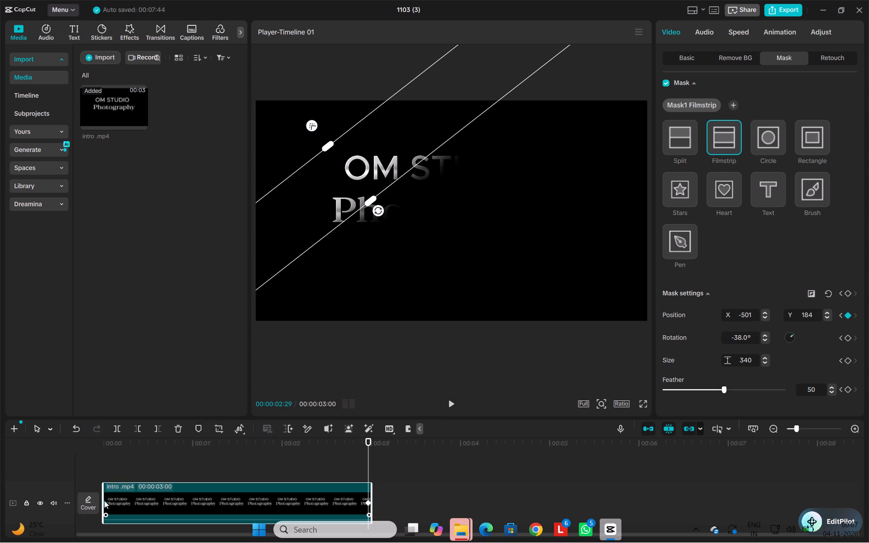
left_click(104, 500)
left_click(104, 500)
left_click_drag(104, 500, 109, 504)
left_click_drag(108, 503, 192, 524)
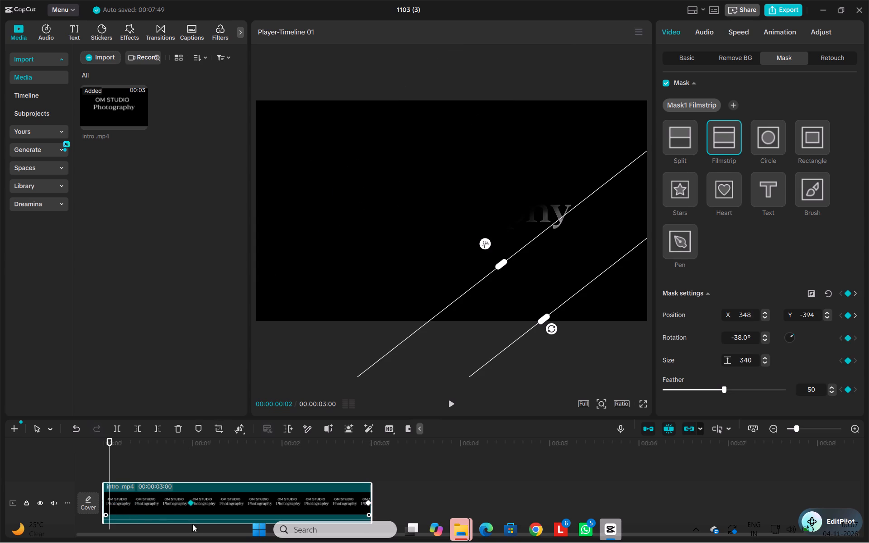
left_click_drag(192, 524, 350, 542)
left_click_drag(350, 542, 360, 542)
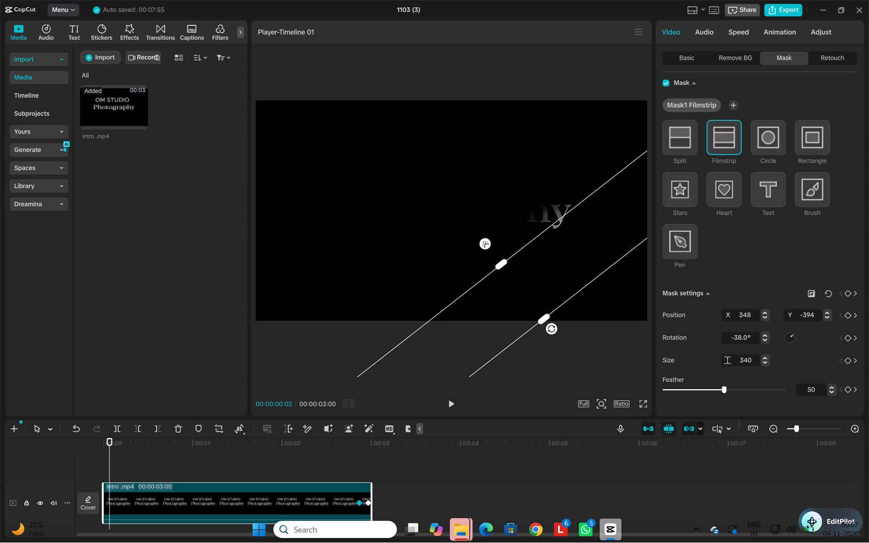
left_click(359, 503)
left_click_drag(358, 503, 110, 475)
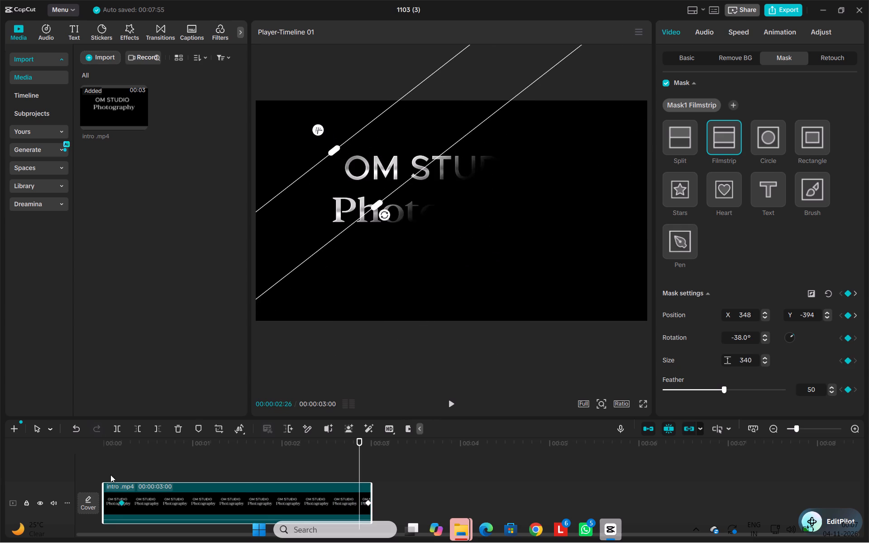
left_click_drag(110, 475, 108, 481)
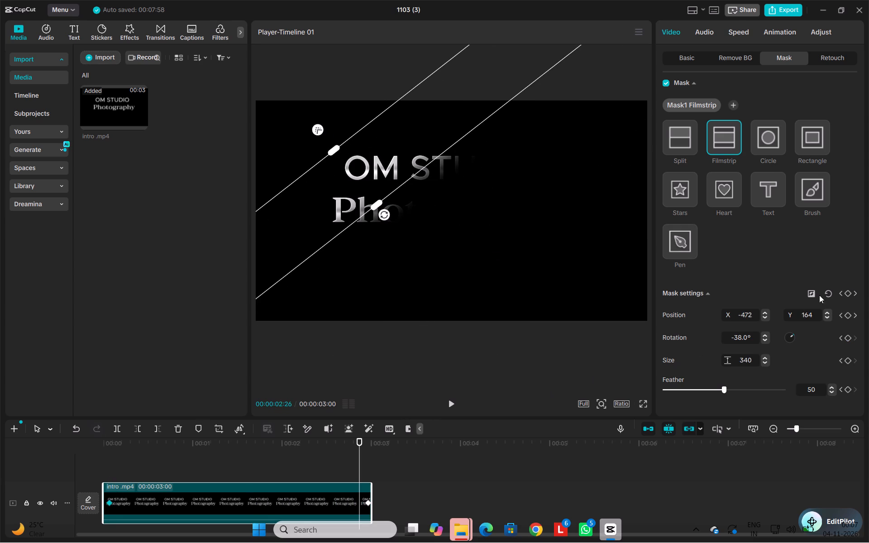
Add a keyframe for all mask settings at 00:00:02:26.
left_click(848, 292)
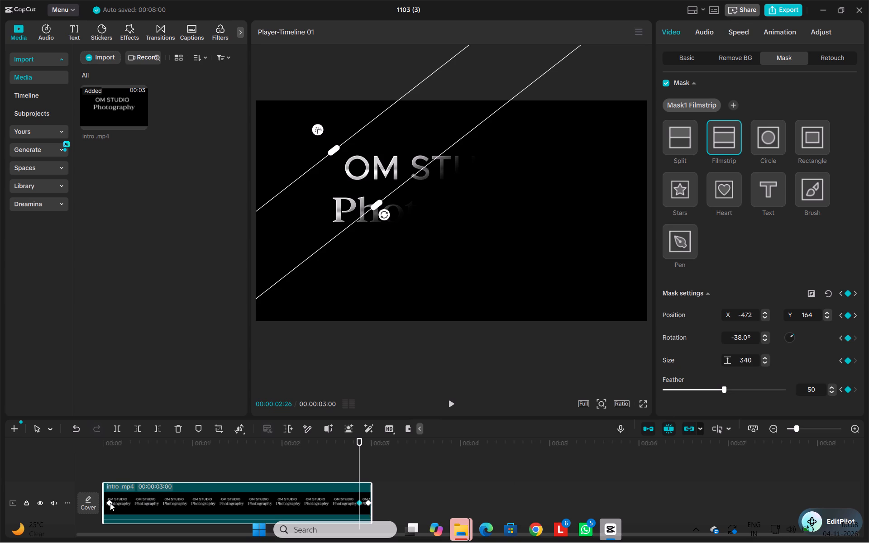
Move the mask keyframe at 00:00:00:02 to just before the keyframe at 00:00:02:26.
left_click_drag(110, 503, 272, 523)
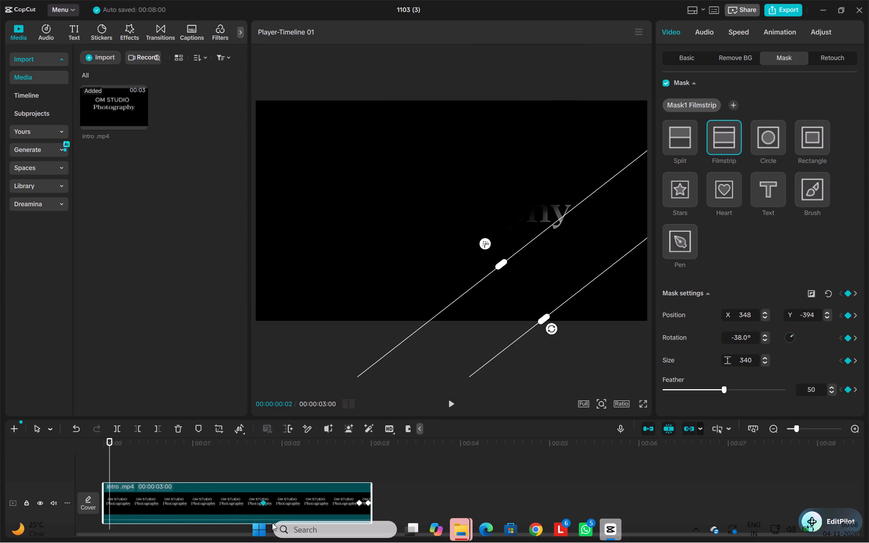
left_click_drag(272, 523, 367, 527)
left_click_drag(367, 527, 360, 510)
left_click(356, 501)
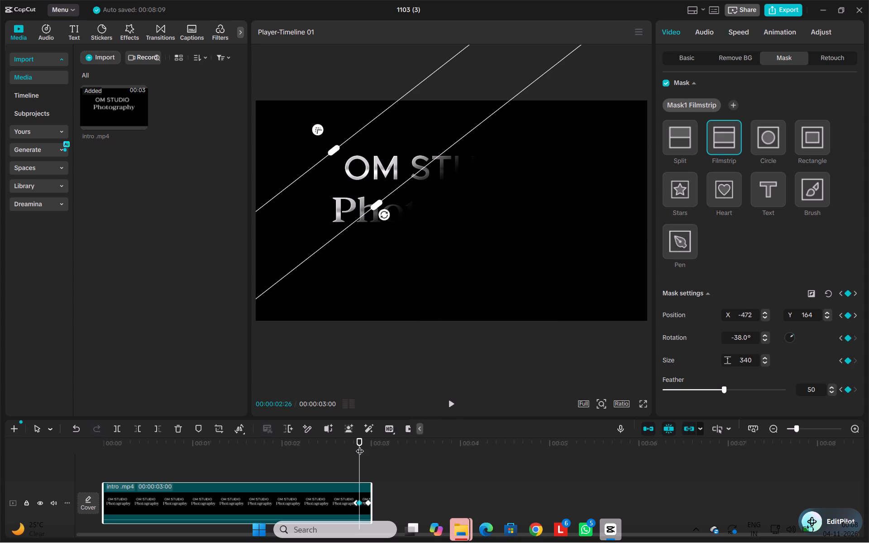
Play the clip from 00:00:00:00 to review the mask animation.
left_click_drag(362, 445, 22, 439)
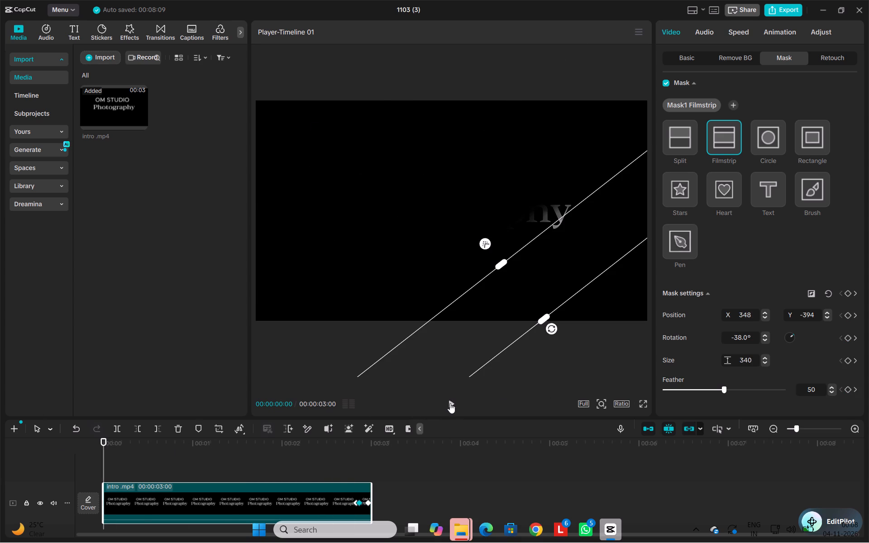
left_click(455, 404)
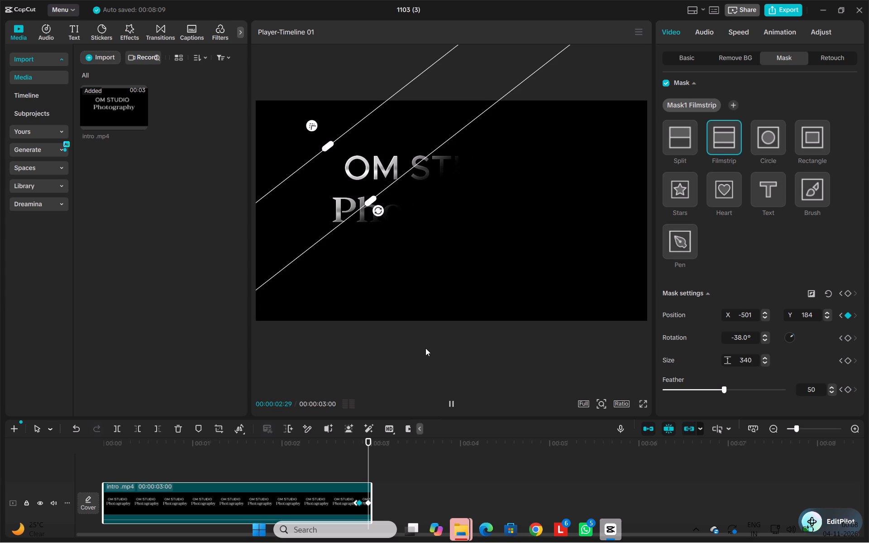
At 00:00:00:00, move the filmstrip mask over the title's beginning to about X -577, Y 82.
left_click_drag(371, 447, 104, 451)
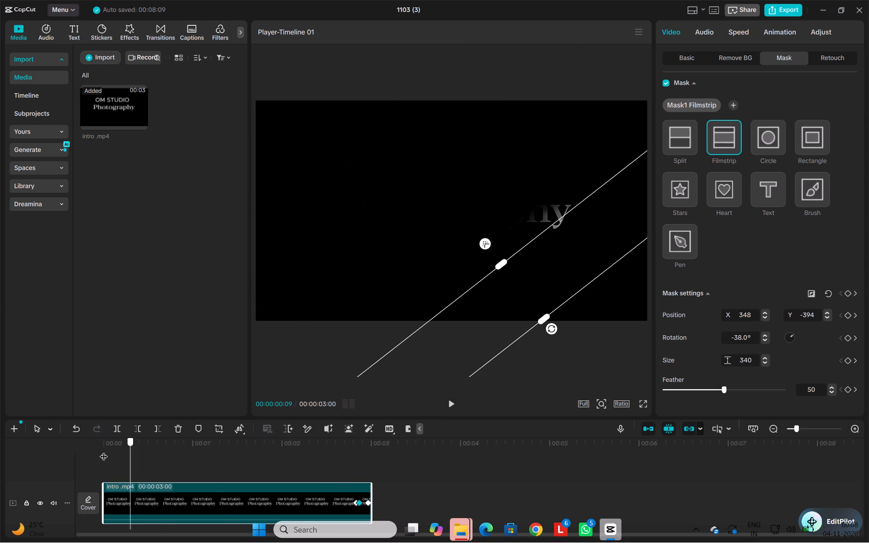
left_click_drag(104, 451, 2, 419)
left_click_drag(540, 271, 392, 195)
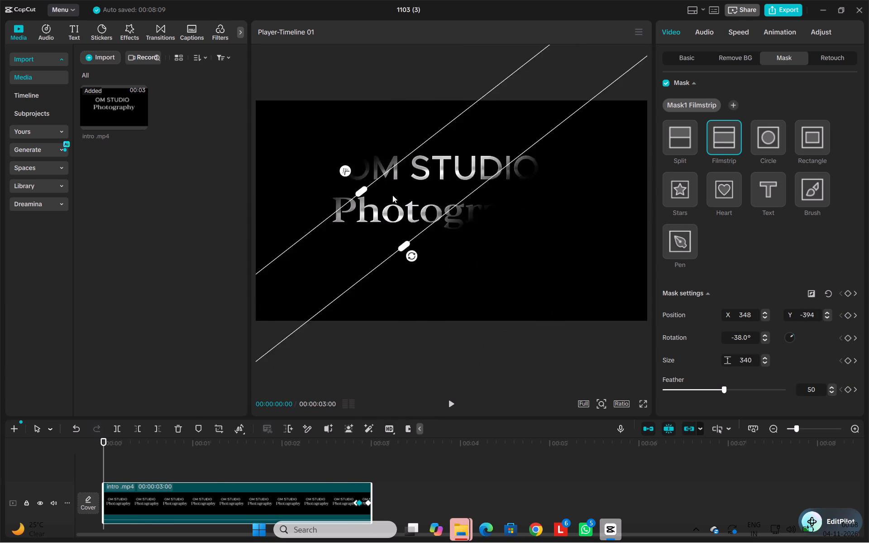
left_click_drag(392, 195, 352, 173)
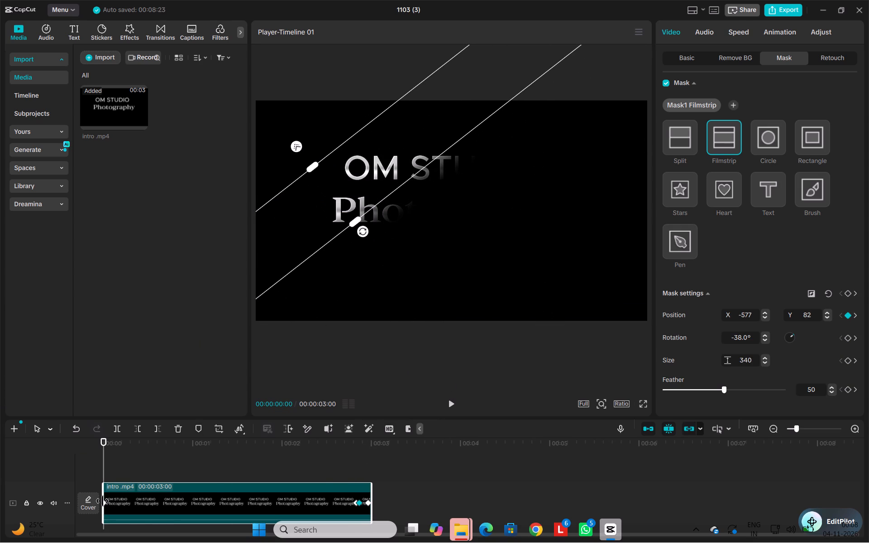
Move the starting mask keyframe to just before the other keyframes near the clip's end and play the clip.
left_click_drag(104, 504, 113, 508)
left_click_drag(113, 503, 155, 503)
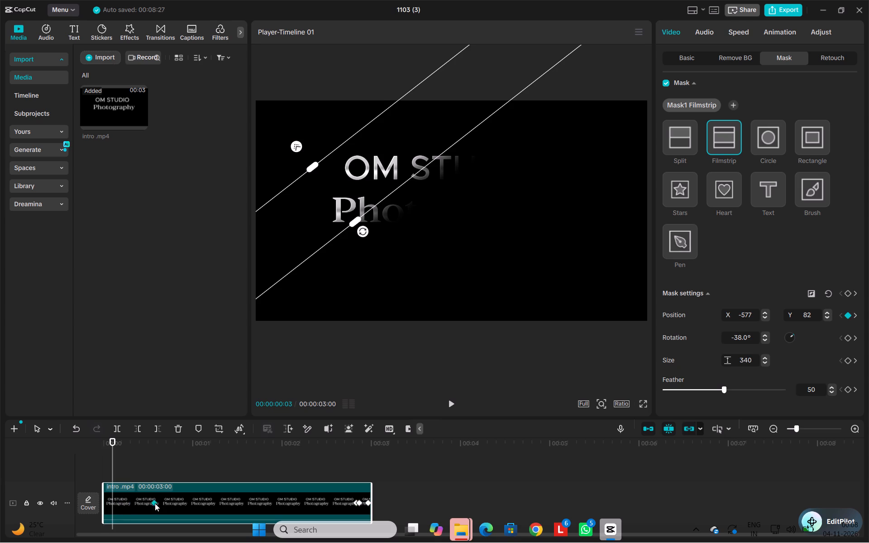
left_click_drag(155, 503, 369, 542)
left_click_drag(369, 542, 367, 536)
left_click(450, 407)
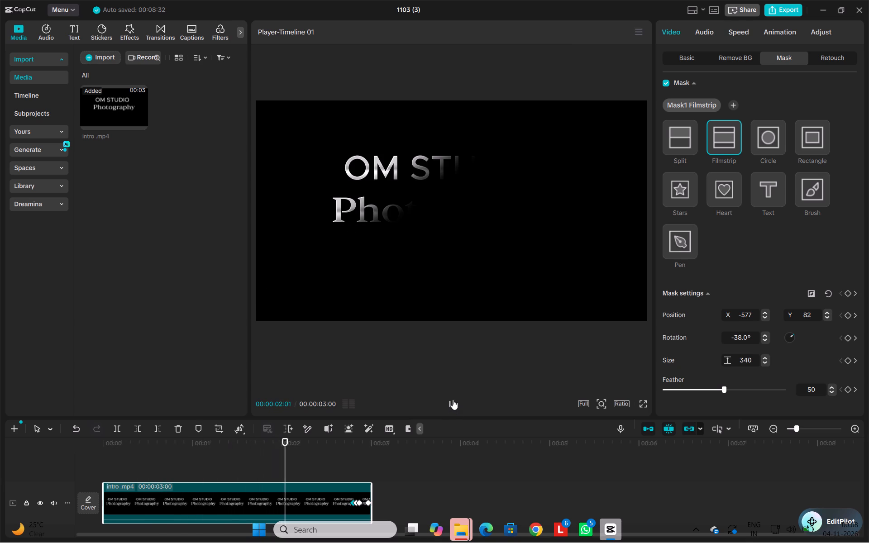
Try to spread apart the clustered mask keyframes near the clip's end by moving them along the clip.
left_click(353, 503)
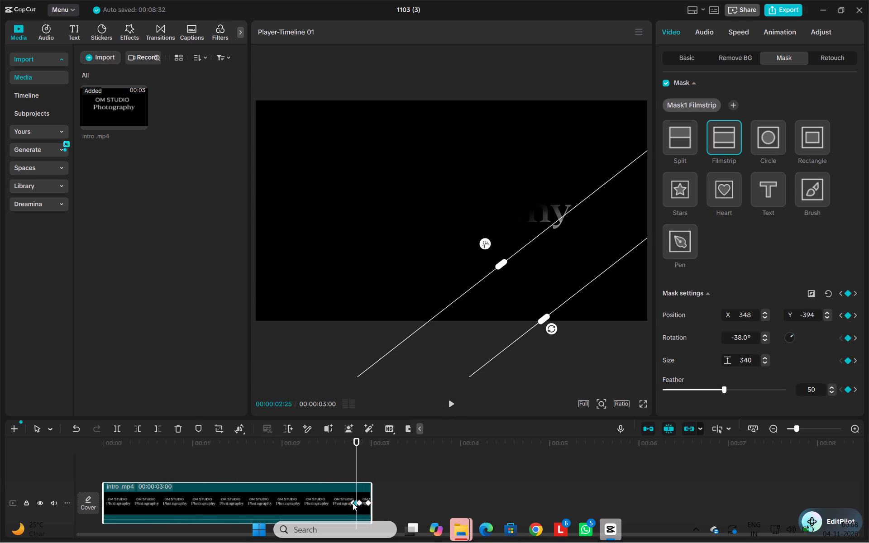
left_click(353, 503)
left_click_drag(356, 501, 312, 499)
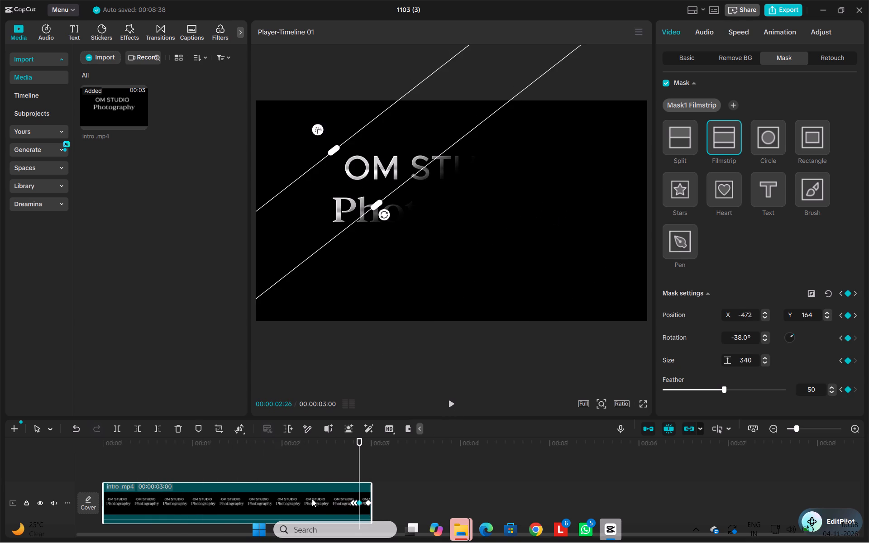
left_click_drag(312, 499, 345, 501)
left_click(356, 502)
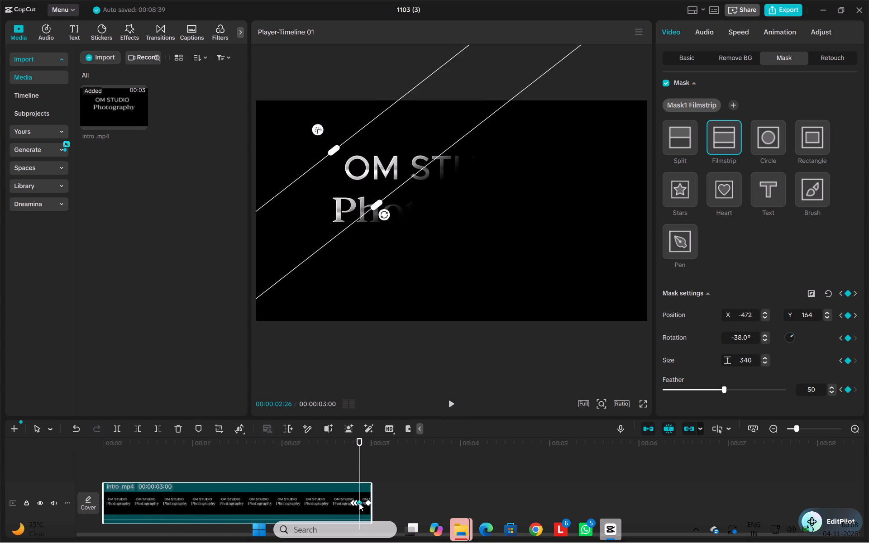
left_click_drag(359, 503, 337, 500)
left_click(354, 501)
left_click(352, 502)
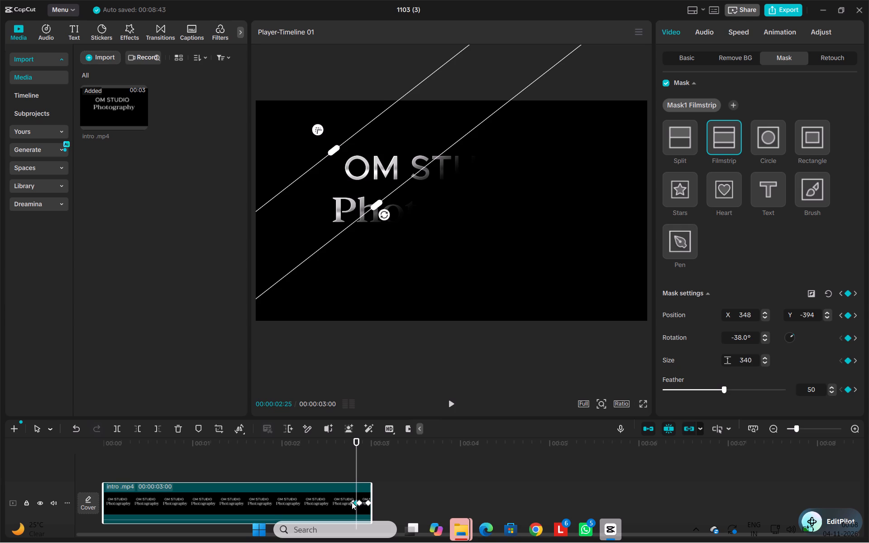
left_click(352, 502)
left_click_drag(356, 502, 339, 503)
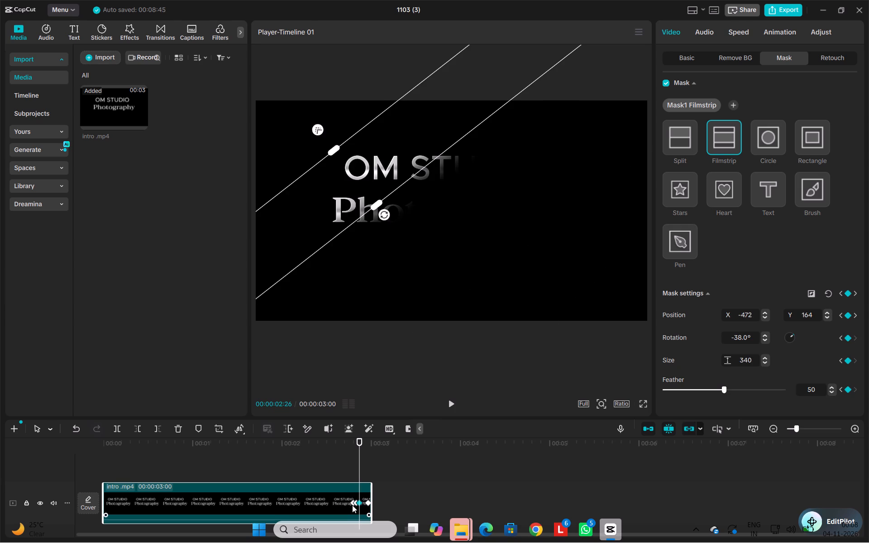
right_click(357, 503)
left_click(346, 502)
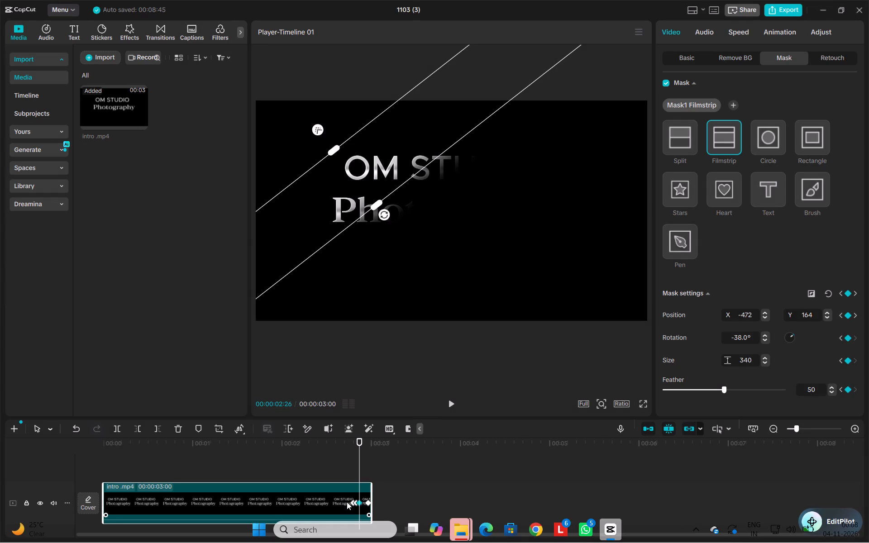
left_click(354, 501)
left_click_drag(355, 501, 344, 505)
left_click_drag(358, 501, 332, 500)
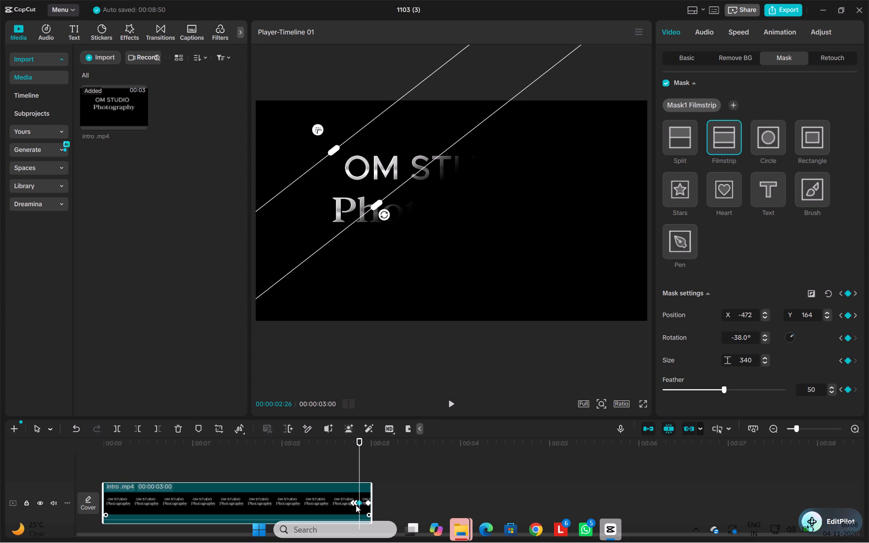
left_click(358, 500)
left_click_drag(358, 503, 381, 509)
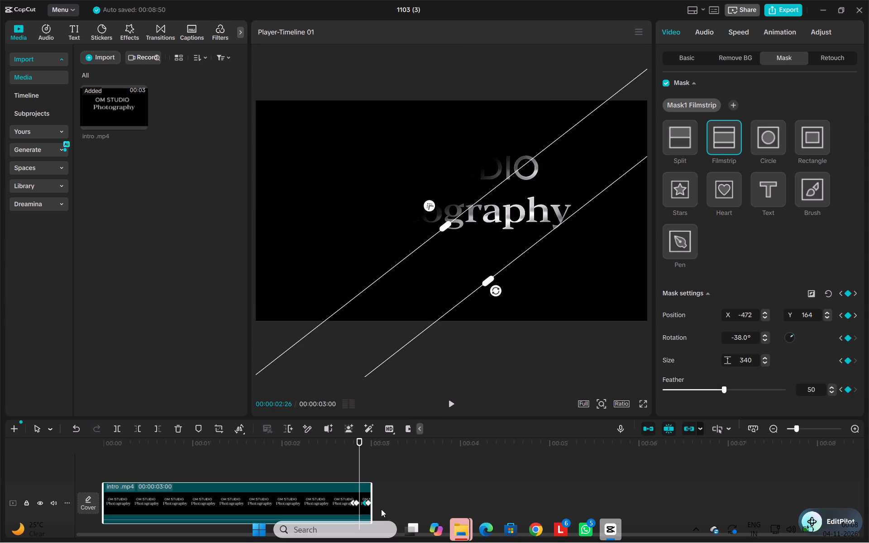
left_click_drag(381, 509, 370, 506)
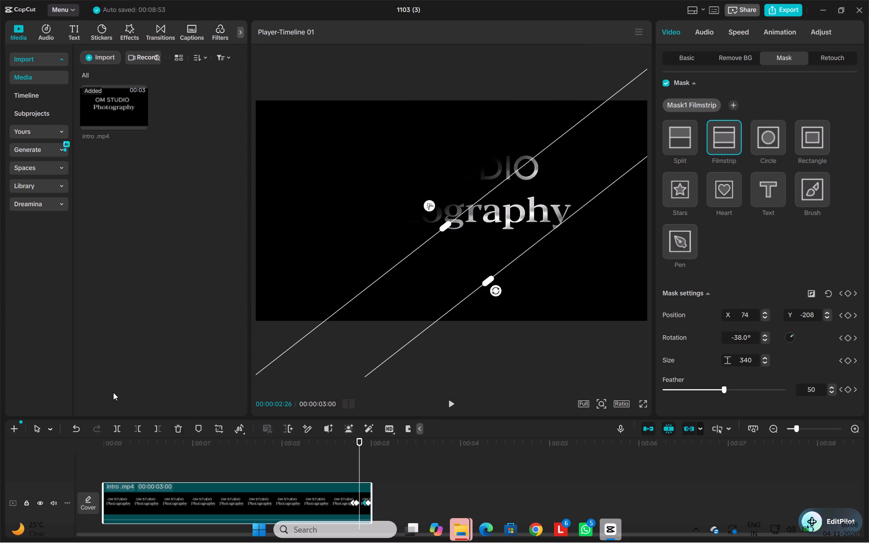
Undo the recent mask edits back to only the keyframes at the clip's start and end.
left_click(83, 429)
left_click(76, 429)
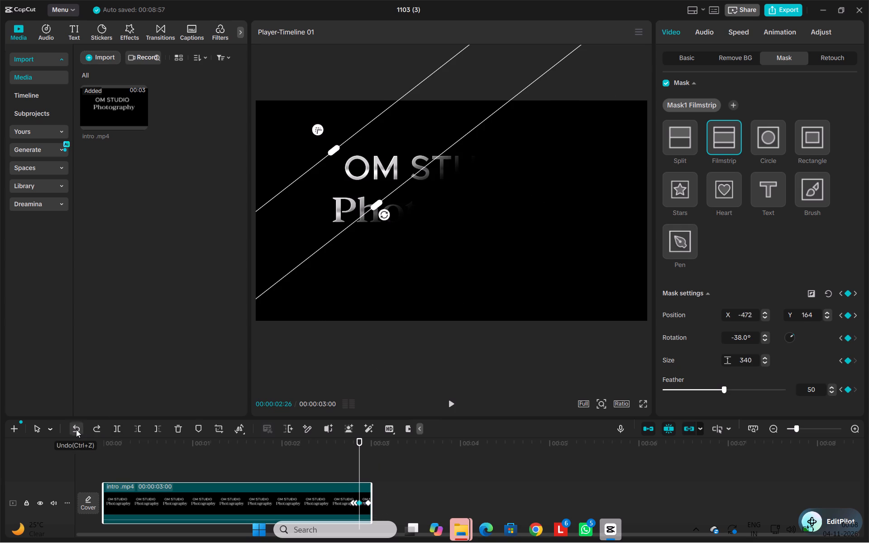
triple_click(76, 429)
left_click(77, 425)
double_click(79, 430)
double_click(82, 429)
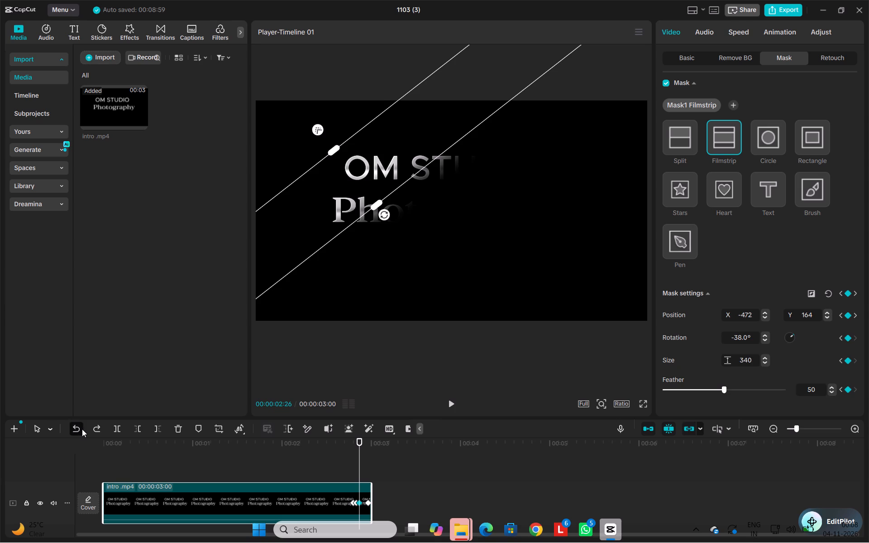
left_click(79, 431)
left_click(79, 431)
triple_click(76, 429)
triple_click(76, 429)
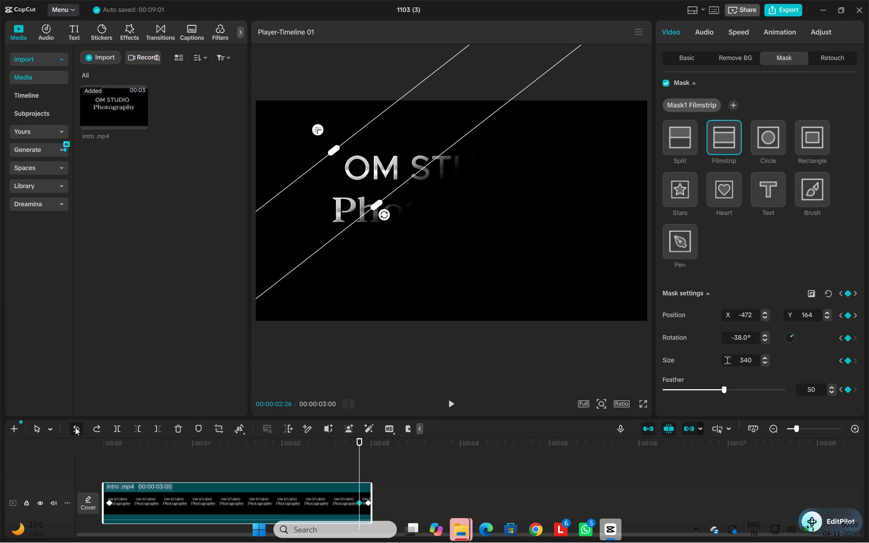
triple_click(76, 427)
left_click(76, 425)
left_click(76, 425)
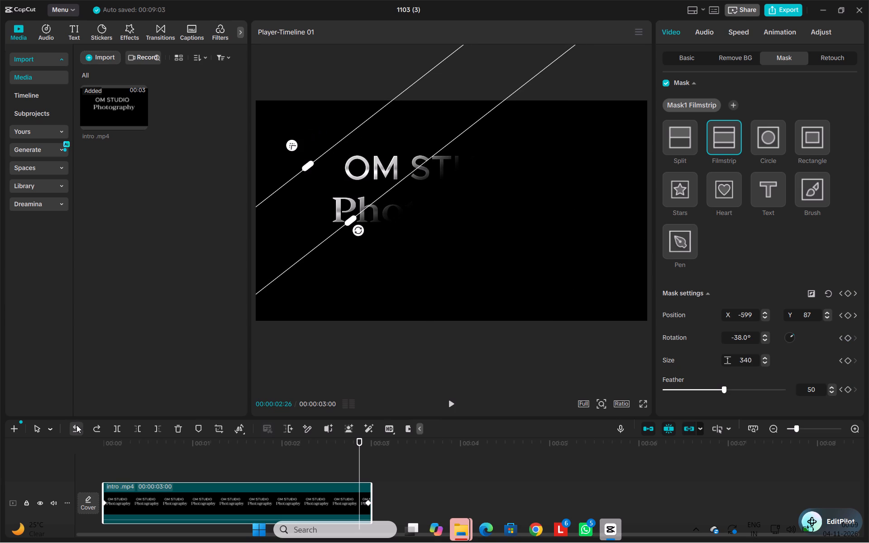
Play the clip to review the mask animation between the start and end keyframes.
left_click(449, 407)
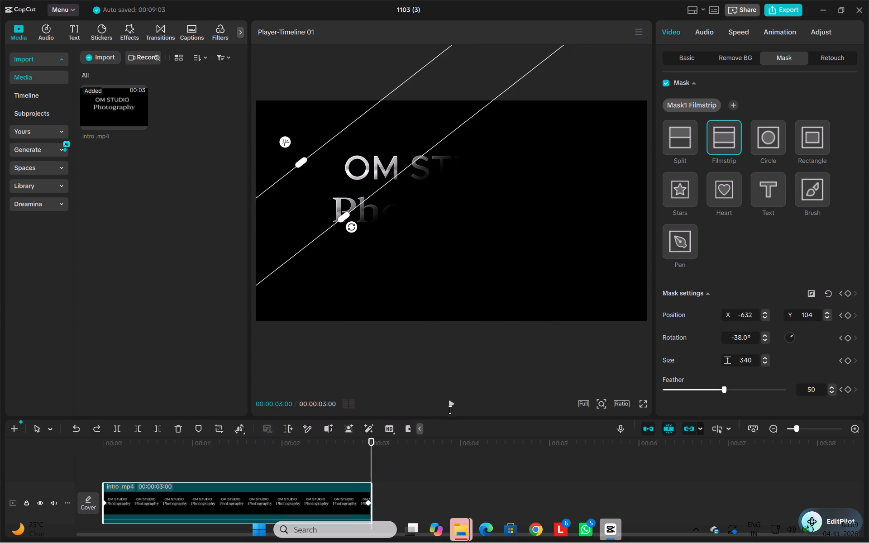
left_click(449, 410)
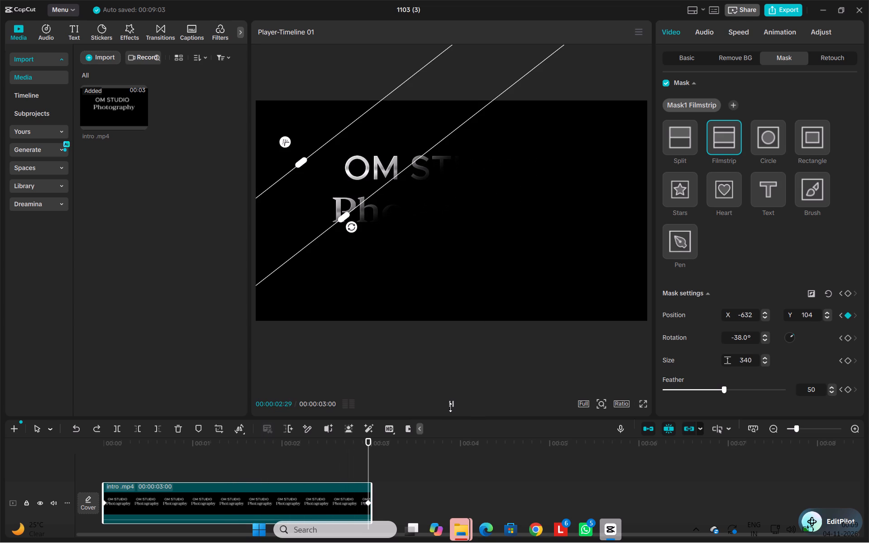
left_click(450, 408)
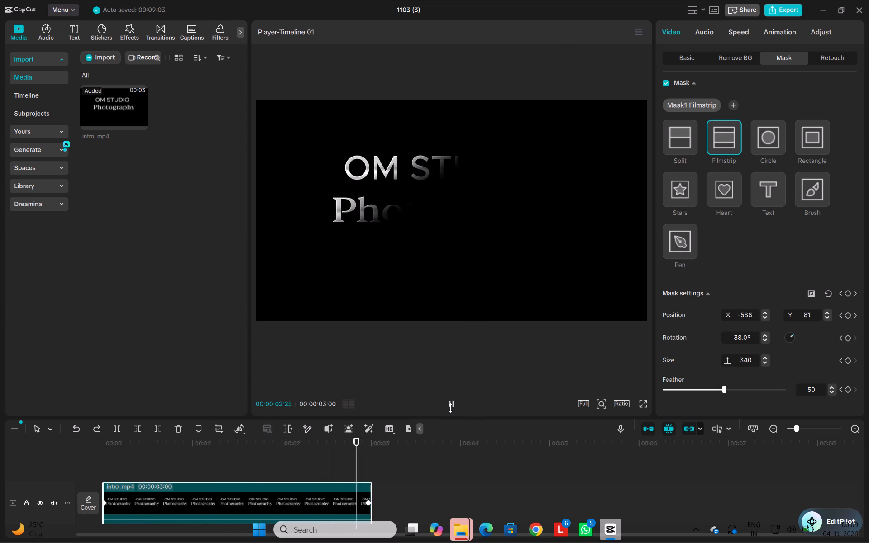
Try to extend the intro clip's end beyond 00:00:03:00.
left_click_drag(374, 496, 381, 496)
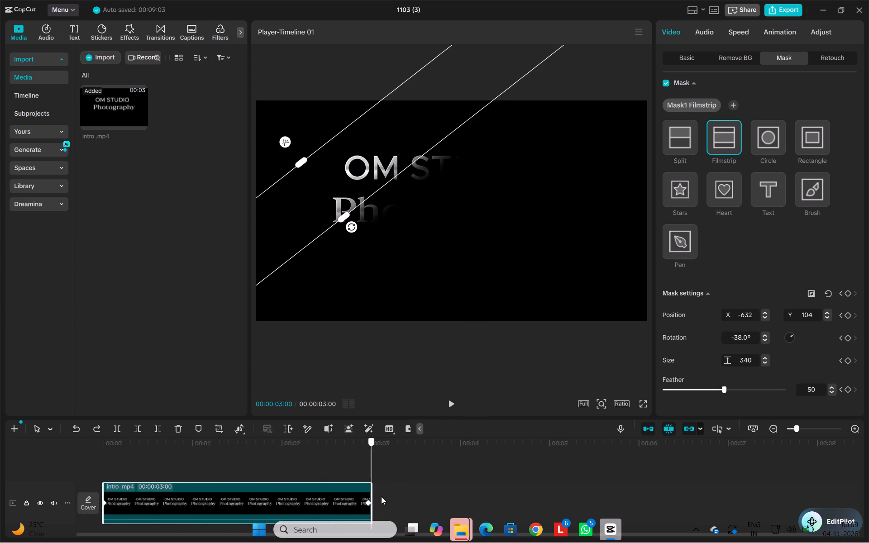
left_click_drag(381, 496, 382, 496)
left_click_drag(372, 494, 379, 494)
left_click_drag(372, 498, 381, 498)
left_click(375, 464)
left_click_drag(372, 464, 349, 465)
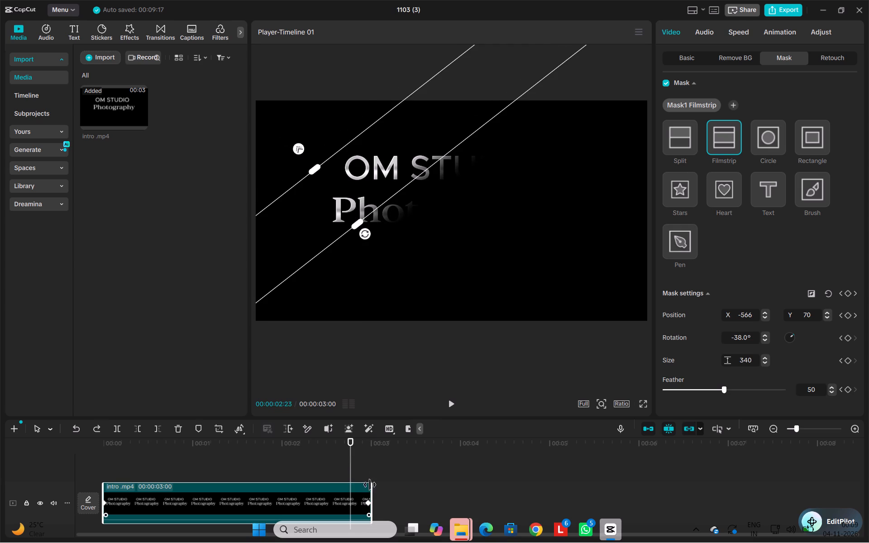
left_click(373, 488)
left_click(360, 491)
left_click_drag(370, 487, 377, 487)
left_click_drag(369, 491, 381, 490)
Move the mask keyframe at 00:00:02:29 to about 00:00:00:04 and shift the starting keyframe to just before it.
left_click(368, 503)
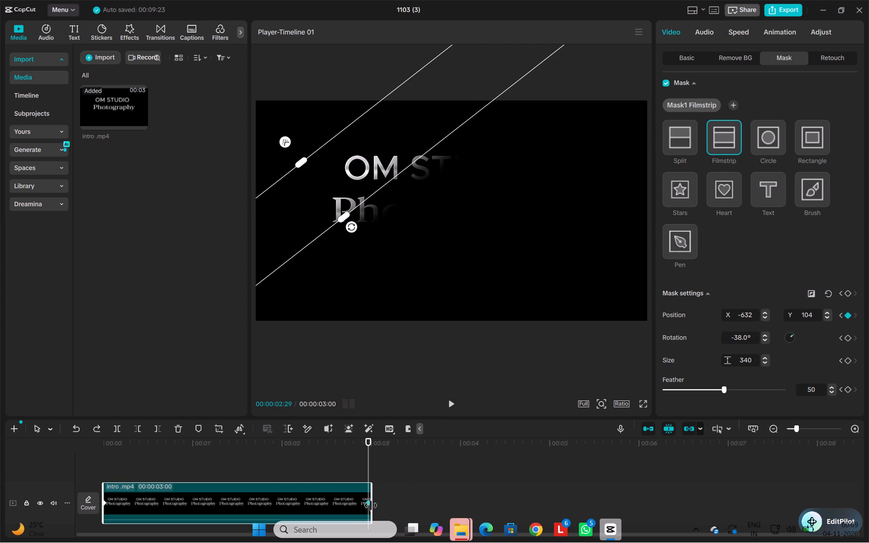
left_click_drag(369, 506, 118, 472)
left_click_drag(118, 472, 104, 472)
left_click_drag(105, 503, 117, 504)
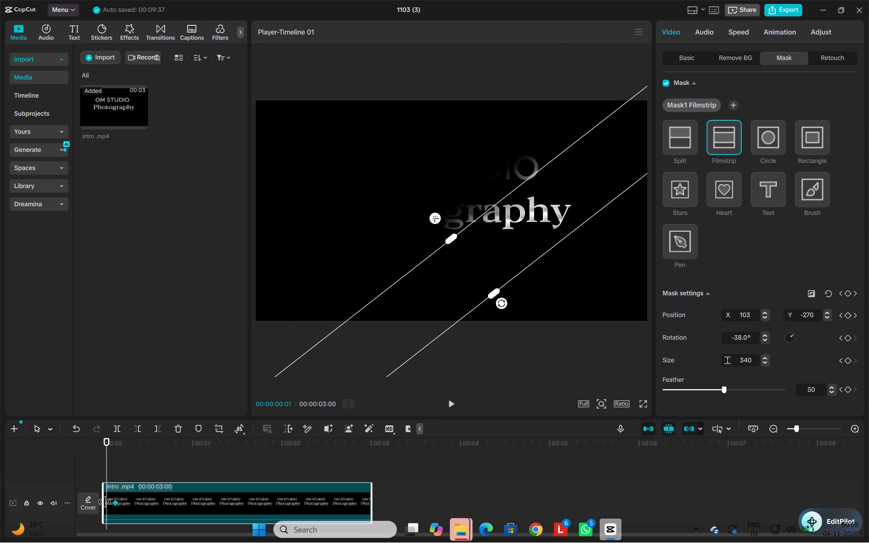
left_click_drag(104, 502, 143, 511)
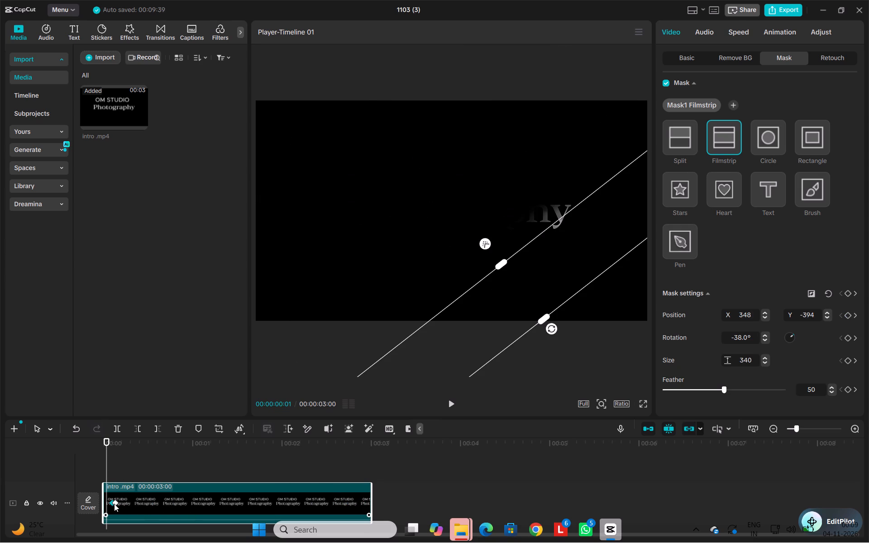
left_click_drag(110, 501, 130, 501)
Delete the two mask keyframes at 00:00:00:04 and 00:00:00:03 near the clip's start.
left_click(116, 501)
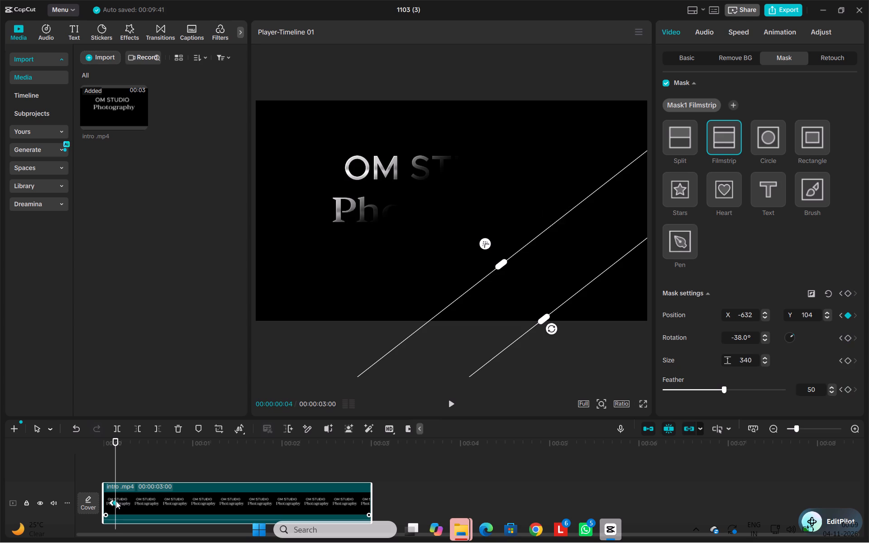
right_click(114, 496)
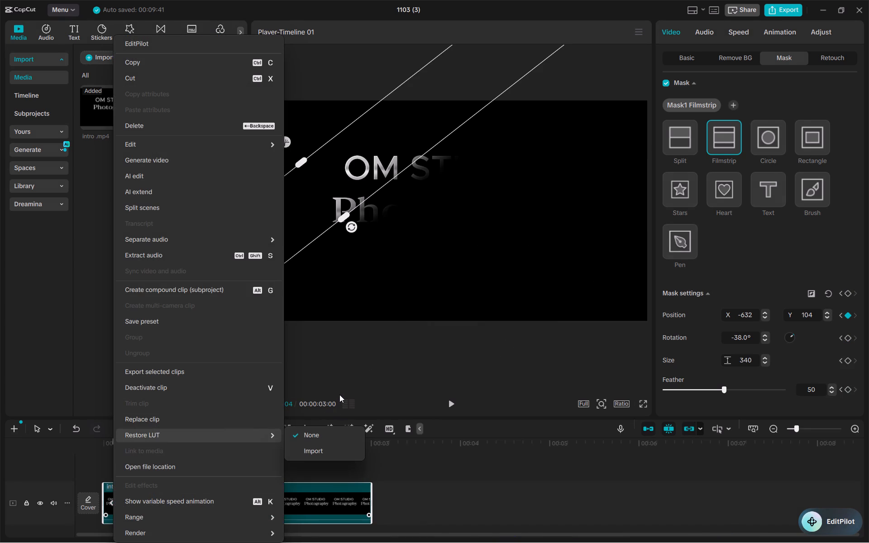
left_click(339, 395)
left_click(115, 503)
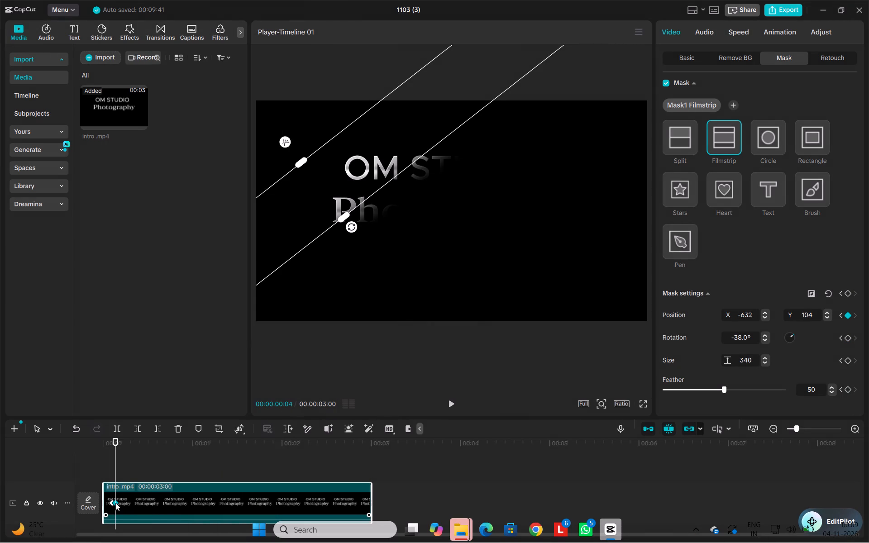
left_click(181, 431)
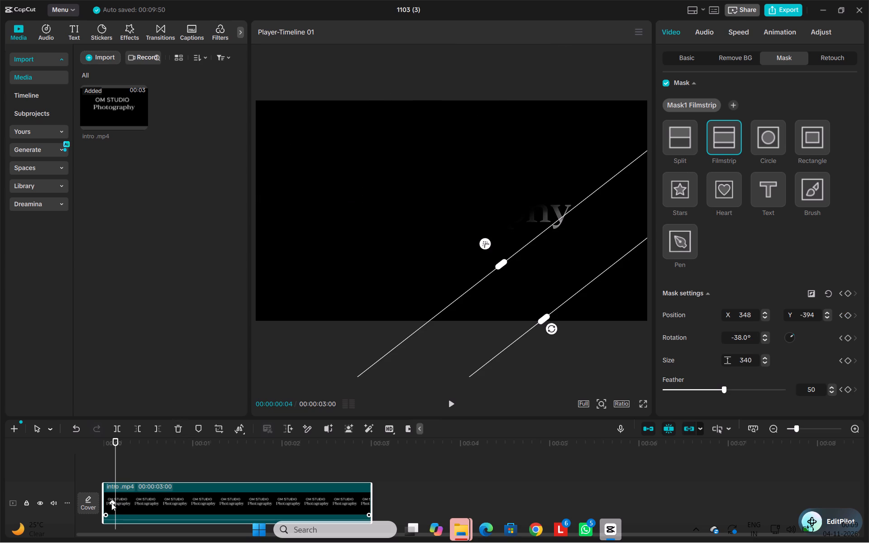
left_click(111, 503)
left_click(180, 424)
At 00:00:00:00, move the filmstrip mask over the title's beginning to about X -523, Y 230 and add a mask keyframe.
left_click_drag(112, 458, 84, 460)
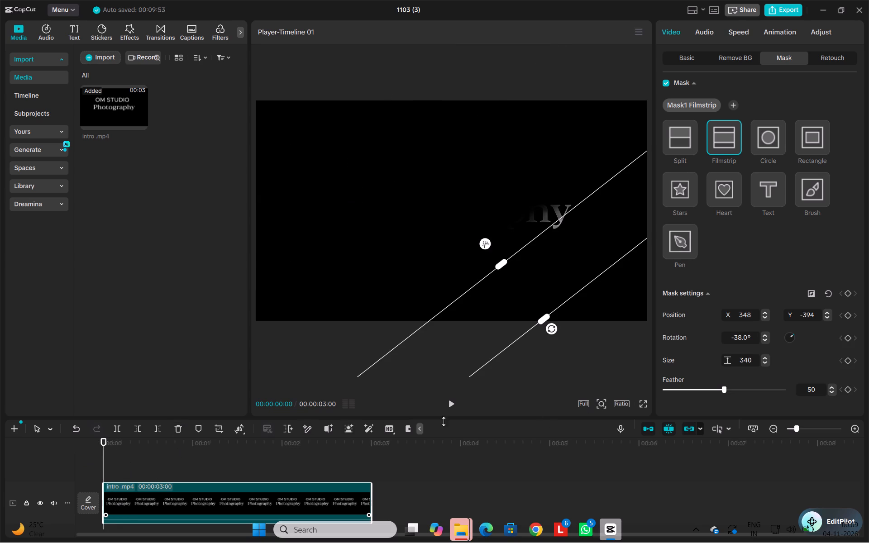
left_click_drag(582, 232, 386, 153)
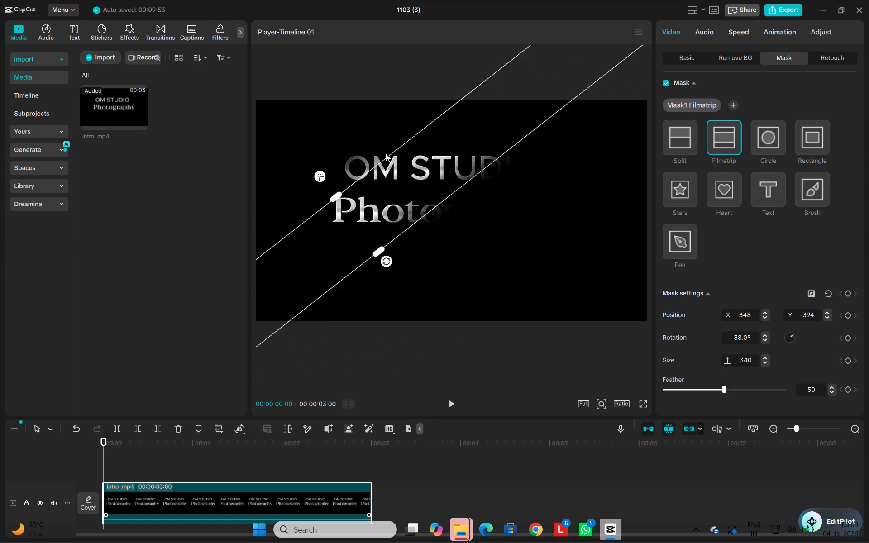
left_click_drag(386, 153, 404, 104)
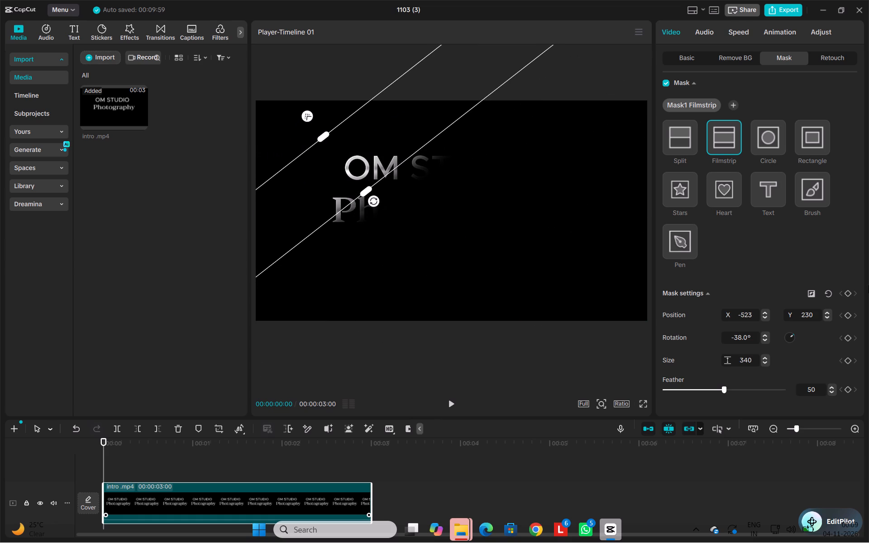
left_click(845, 292)
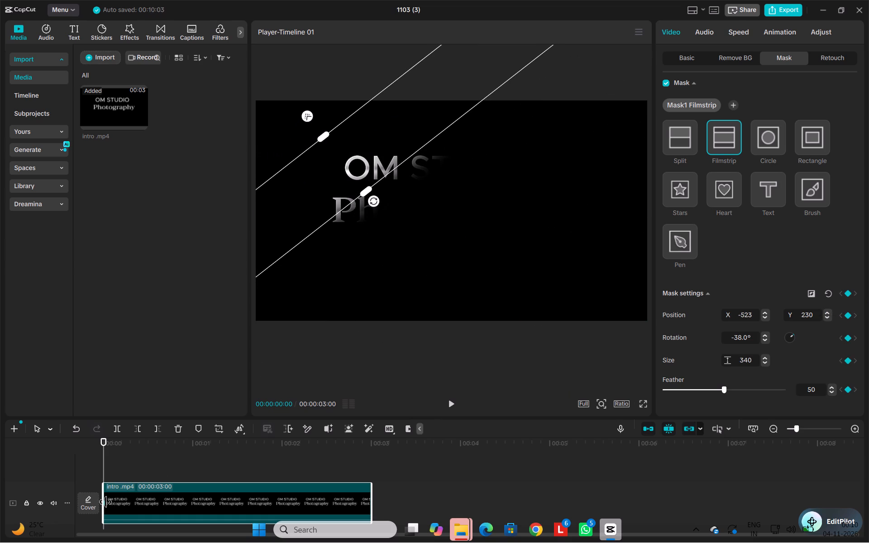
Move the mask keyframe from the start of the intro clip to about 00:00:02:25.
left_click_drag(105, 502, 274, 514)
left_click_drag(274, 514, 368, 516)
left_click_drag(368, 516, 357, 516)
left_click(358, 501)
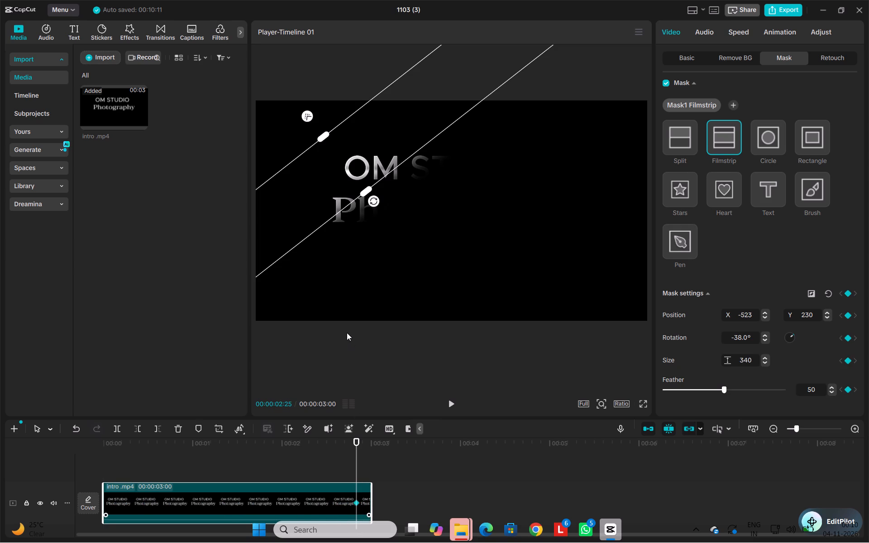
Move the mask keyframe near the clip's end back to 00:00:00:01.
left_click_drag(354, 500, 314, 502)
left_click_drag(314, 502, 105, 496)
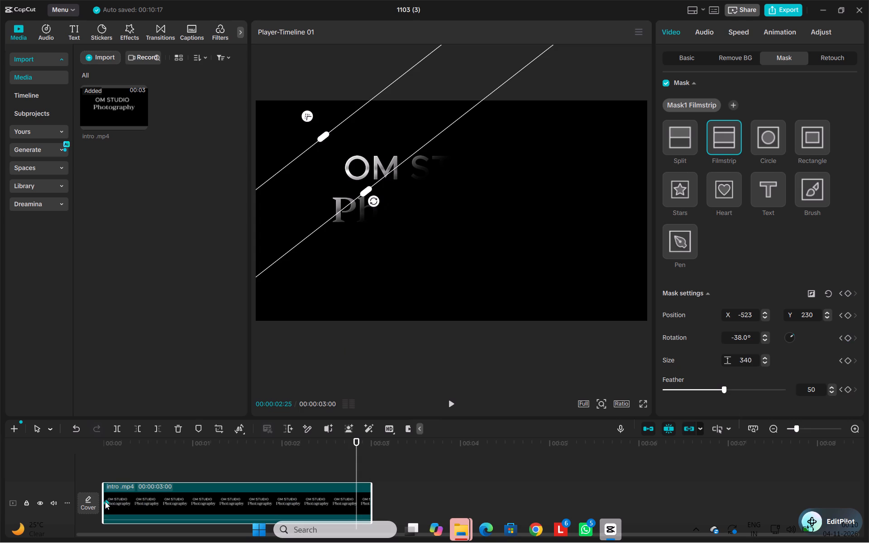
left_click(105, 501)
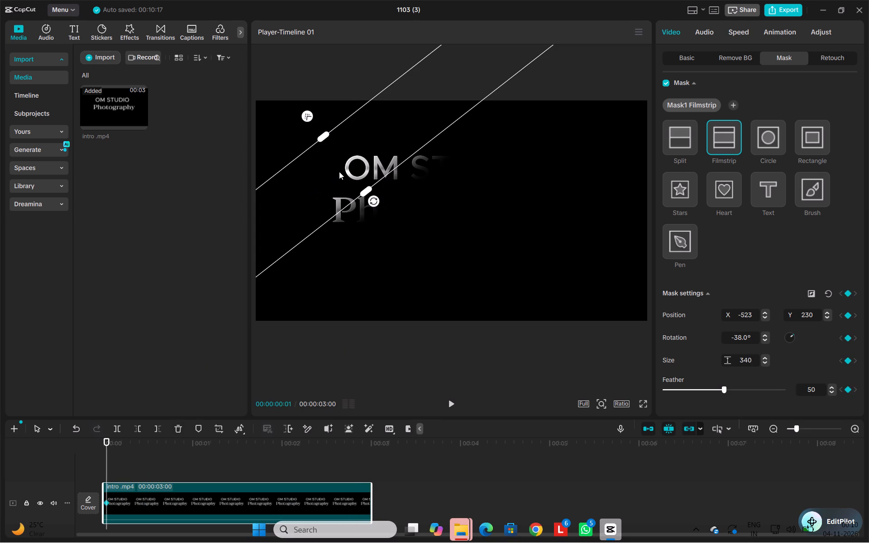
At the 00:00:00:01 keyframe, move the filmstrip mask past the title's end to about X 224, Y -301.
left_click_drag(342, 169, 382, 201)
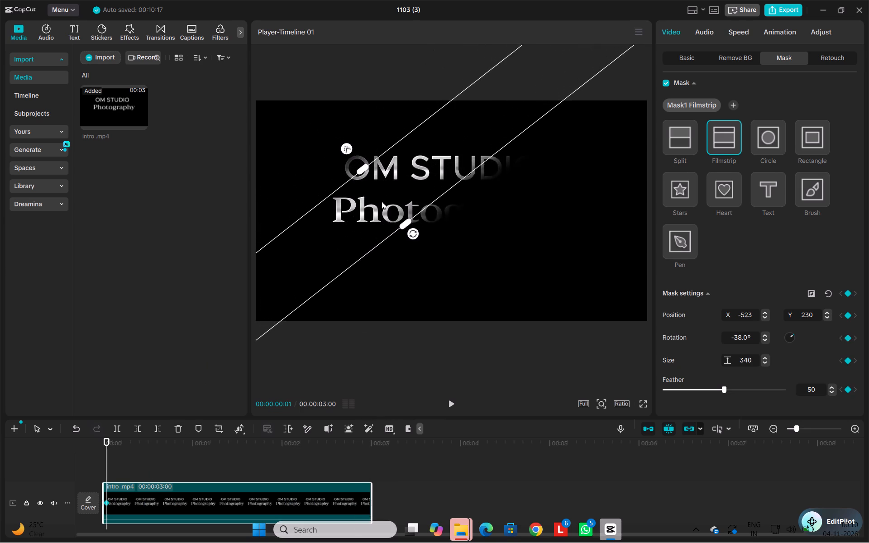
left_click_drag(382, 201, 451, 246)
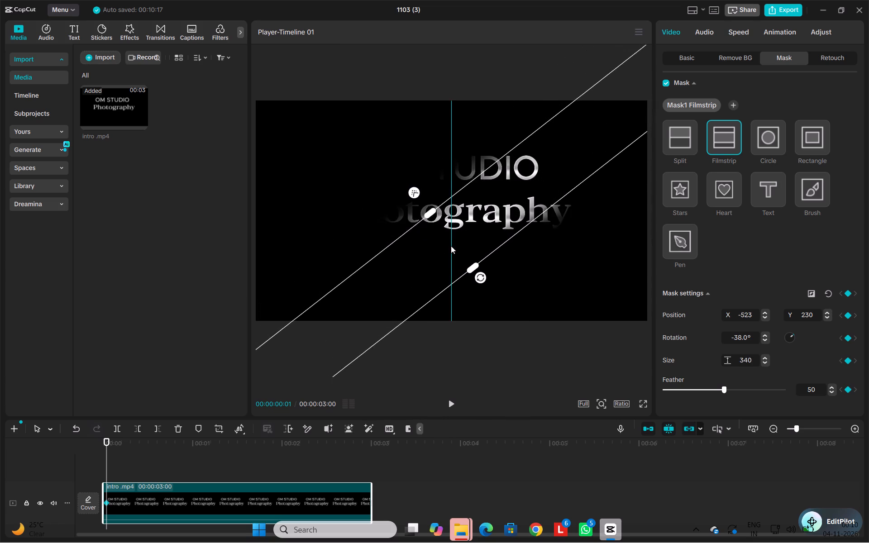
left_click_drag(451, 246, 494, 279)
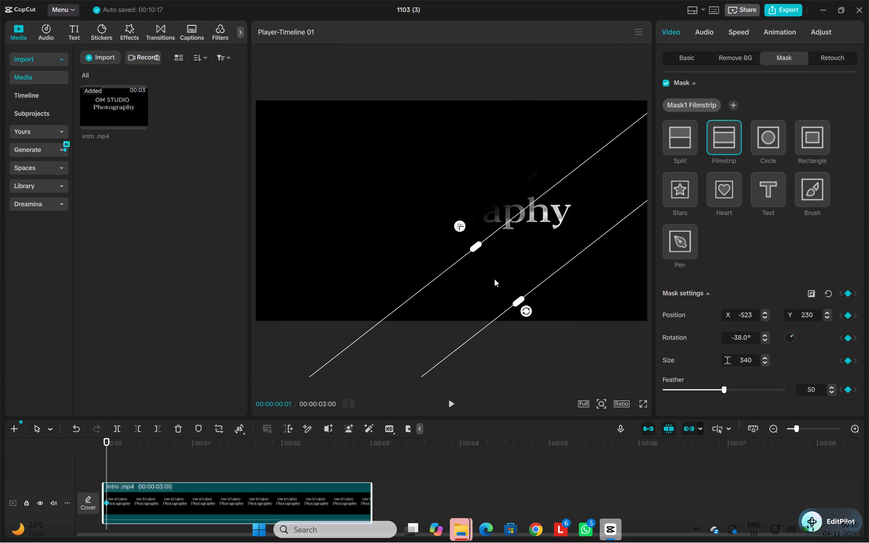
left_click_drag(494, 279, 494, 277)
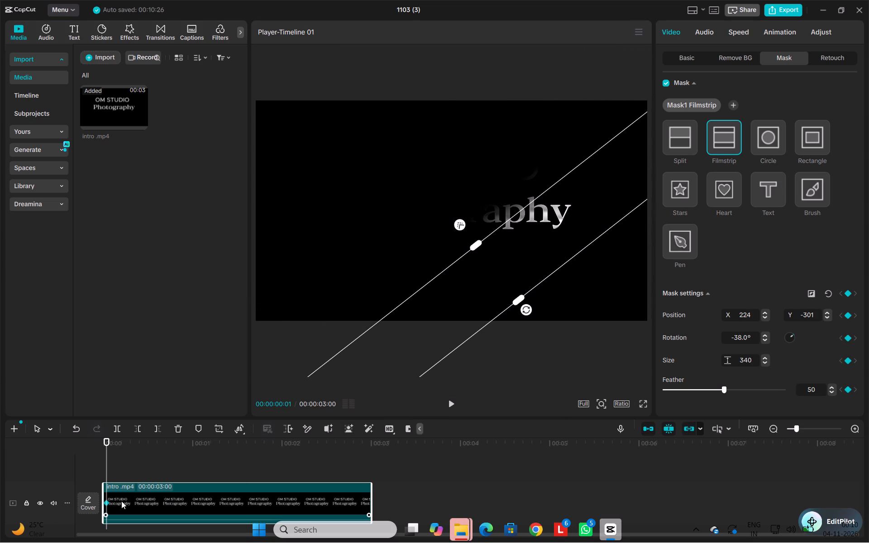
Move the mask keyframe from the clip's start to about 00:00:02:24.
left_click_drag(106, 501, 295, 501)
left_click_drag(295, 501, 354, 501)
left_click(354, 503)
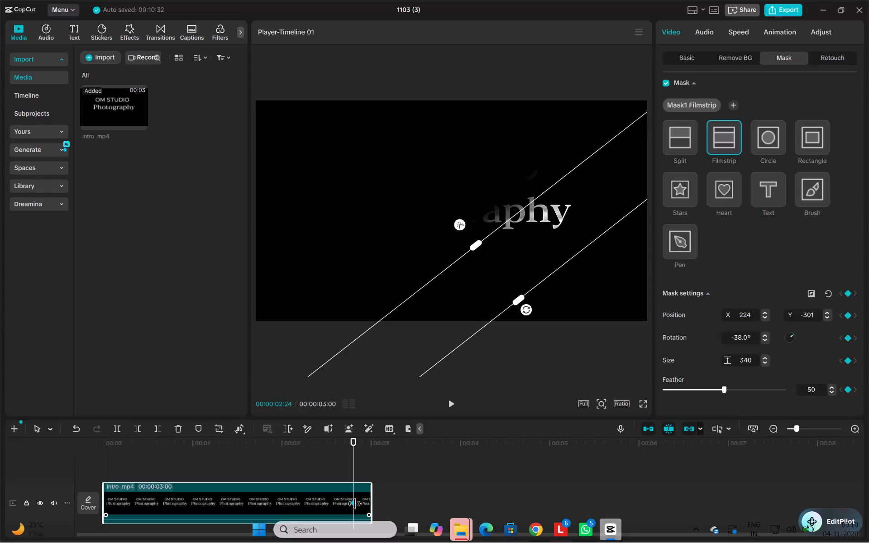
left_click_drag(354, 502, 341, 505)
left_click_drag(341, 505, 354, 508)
Move the mask keyframe back to the clip's start, placing it at about 00:00:00:02.
left_click_drag(353, 502, 82, 498)
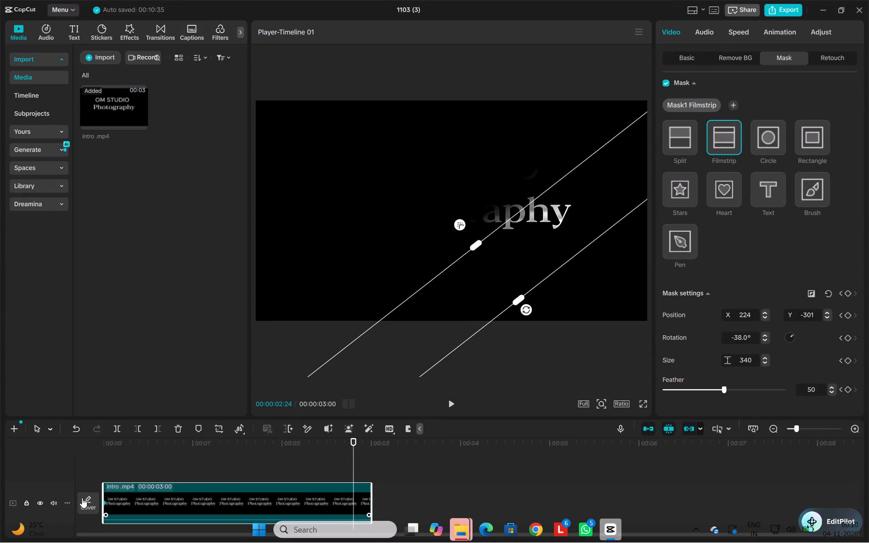
left_click_drag(82, 498, 100, 499)
left_click(102, 505)
left_click_drag(105, 502, 111, 500)
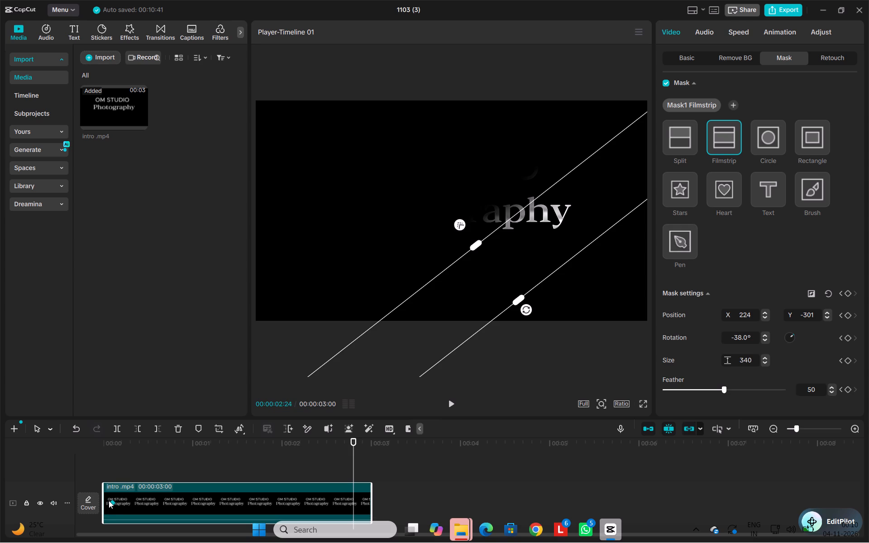
left_click(109, 500)
left_click(110, 501)
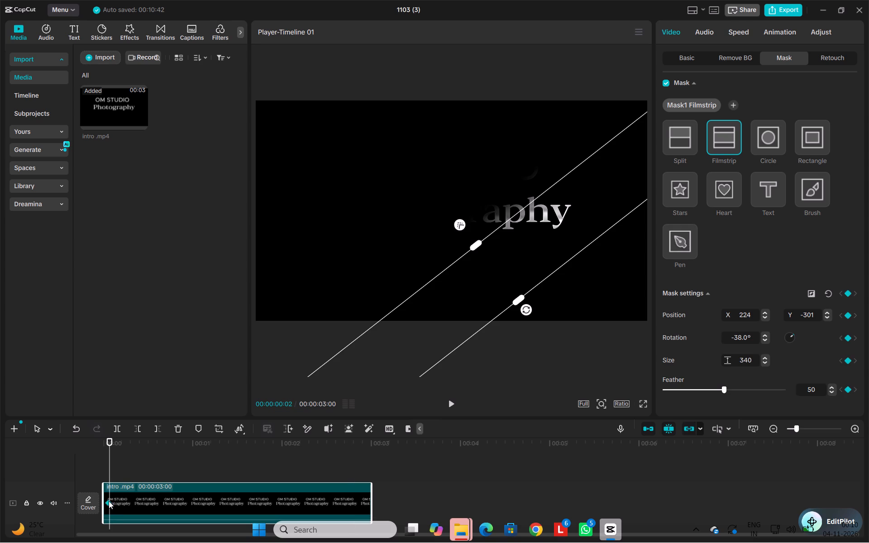
At the 00:00:00:02 keyframe, move the filmstrip mask over the title's beginning to about X -512, Y 325.
left_click_drag(488, 255, 418, 206)
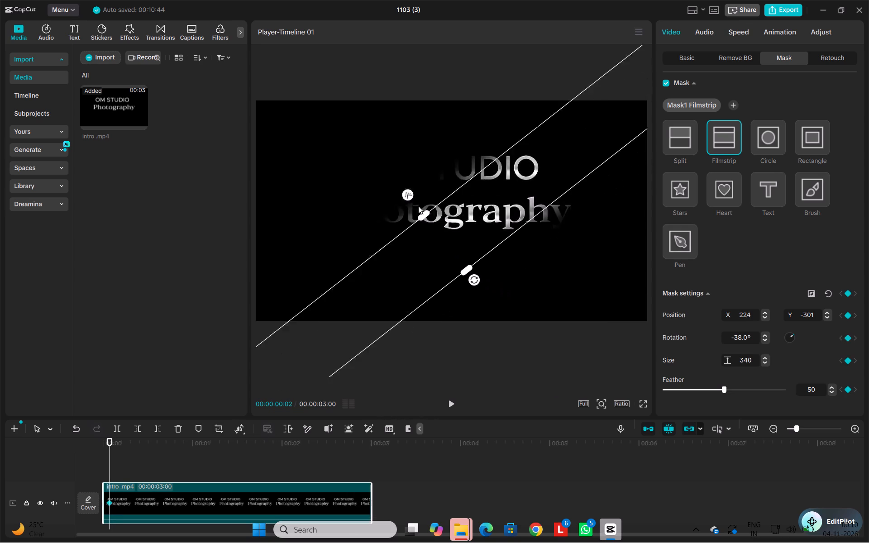
left_click_drag(418, 206, 352, 143)
left_click_drag(350, 163, 337, 149)
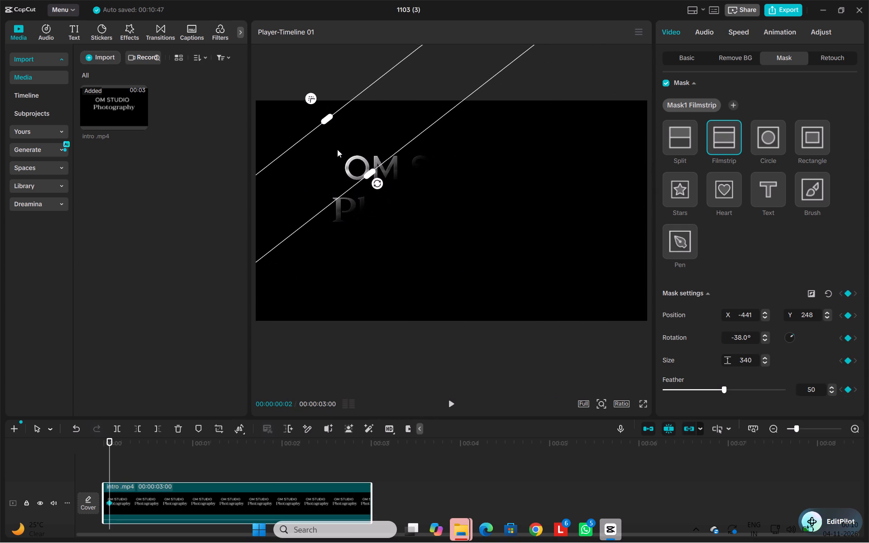
left_click_drag(337, 149, 336, 148)
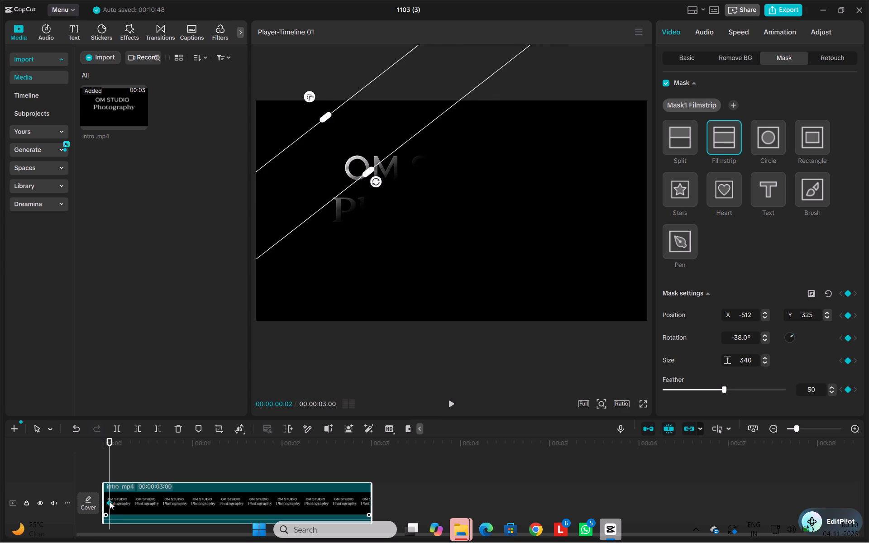
left_click(110, 501)
left_click(109, 501)
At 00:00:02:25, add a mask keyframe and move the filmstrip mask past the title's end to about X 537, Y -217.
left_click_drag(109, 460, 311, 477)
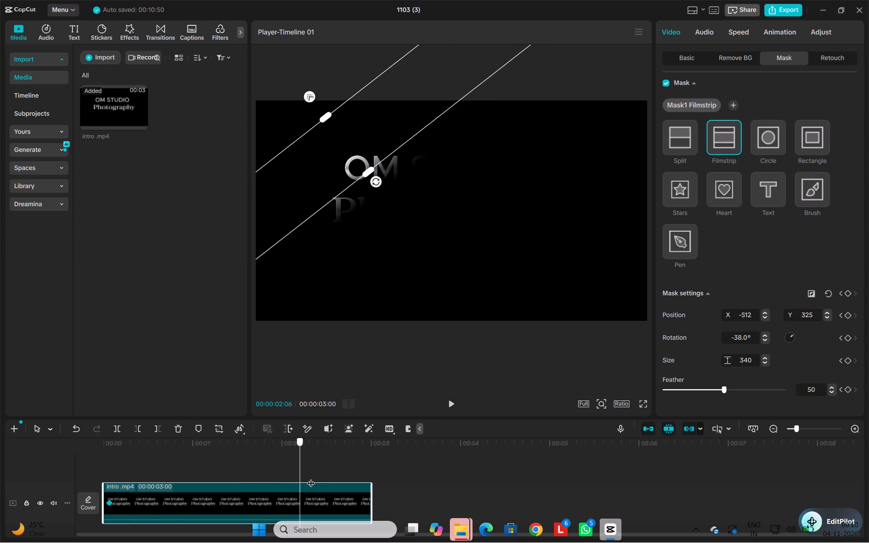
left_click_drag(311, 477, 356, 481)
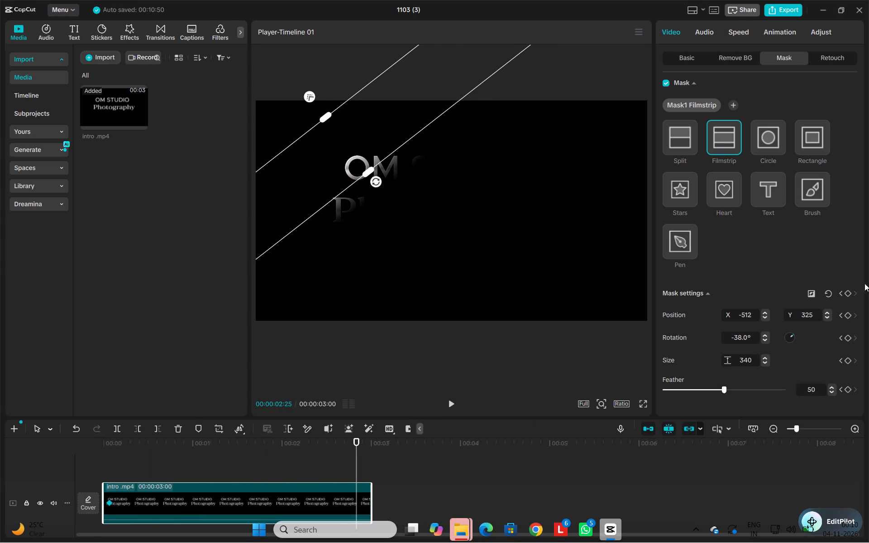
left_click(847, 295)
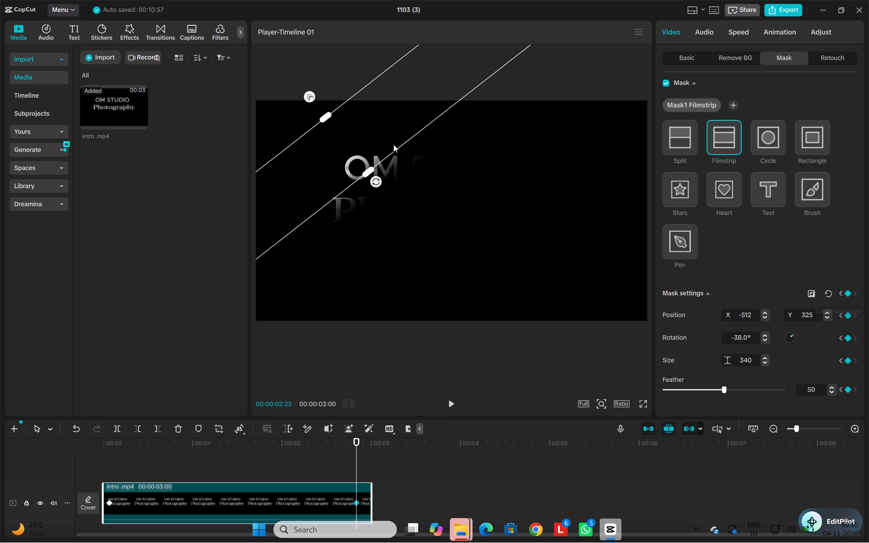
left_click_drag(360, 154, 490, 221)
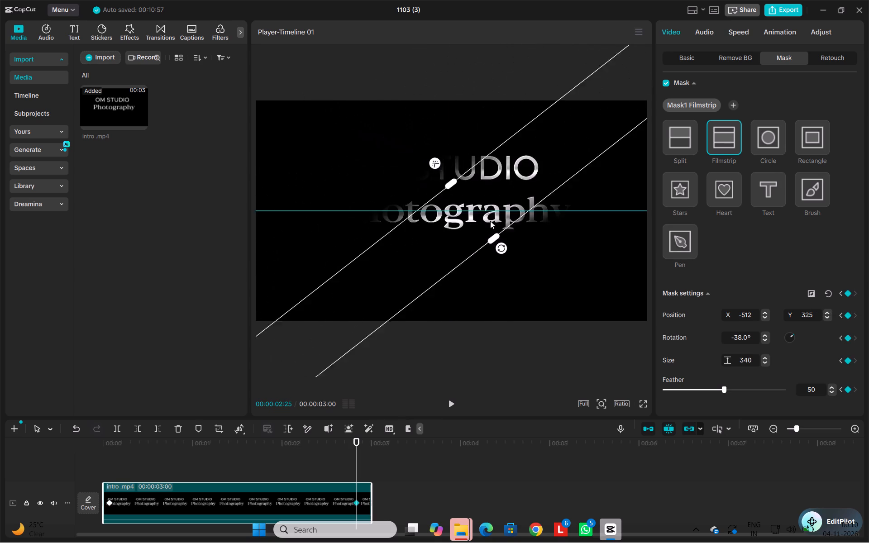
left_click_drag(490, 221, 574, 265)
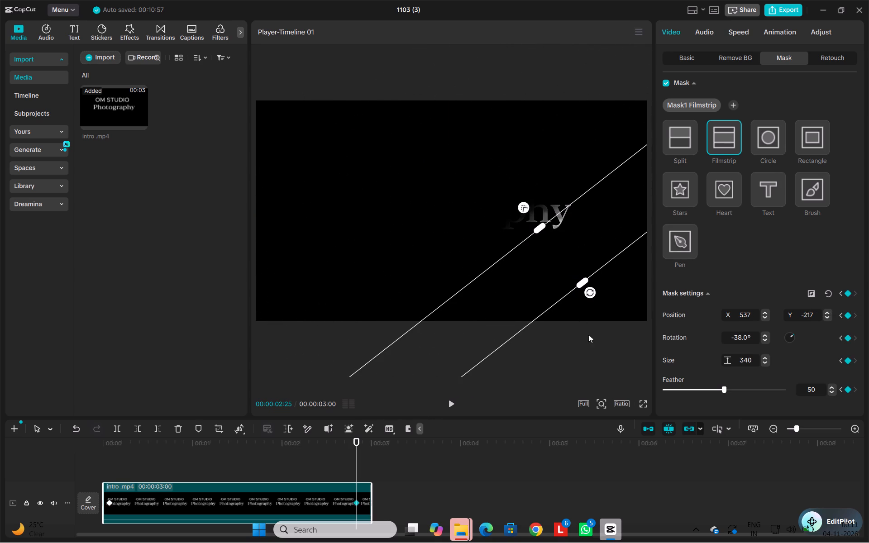
Play back the intro clip to review the mask sweep across the title.
left_click(456, 403)
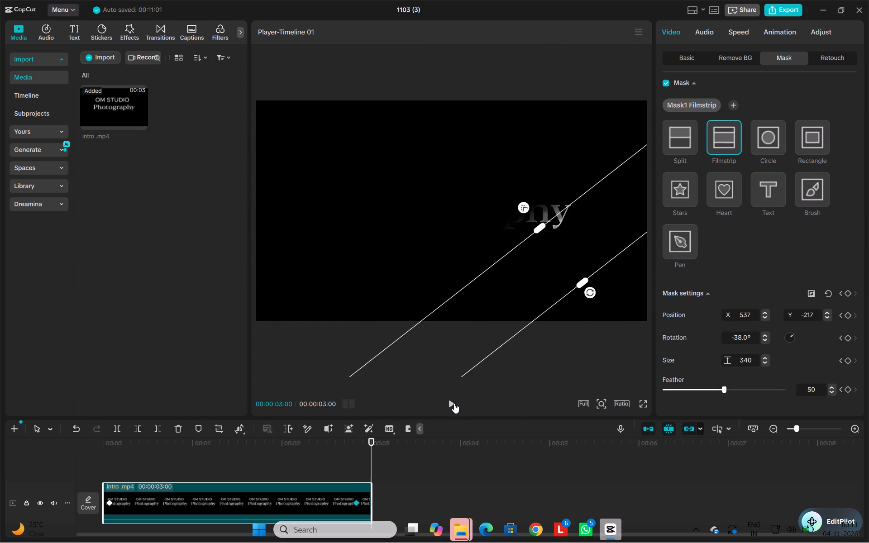
left_click(453, 403)
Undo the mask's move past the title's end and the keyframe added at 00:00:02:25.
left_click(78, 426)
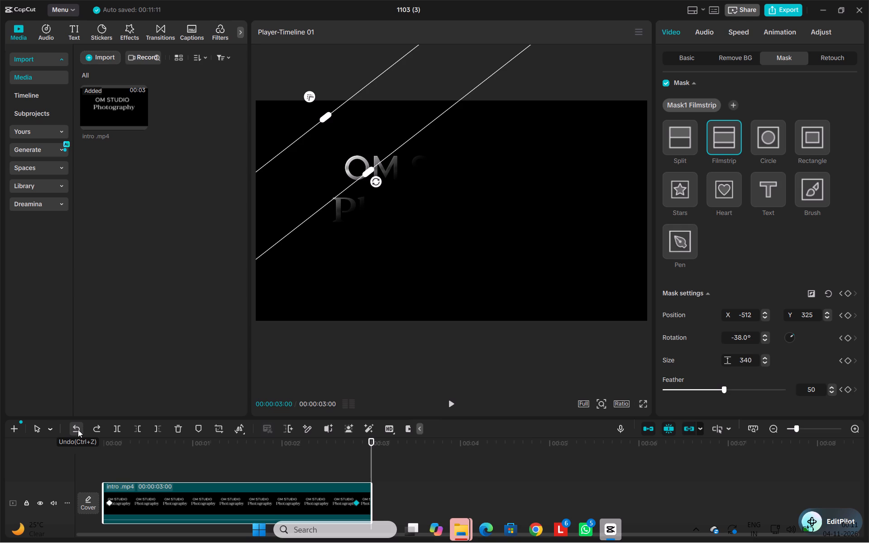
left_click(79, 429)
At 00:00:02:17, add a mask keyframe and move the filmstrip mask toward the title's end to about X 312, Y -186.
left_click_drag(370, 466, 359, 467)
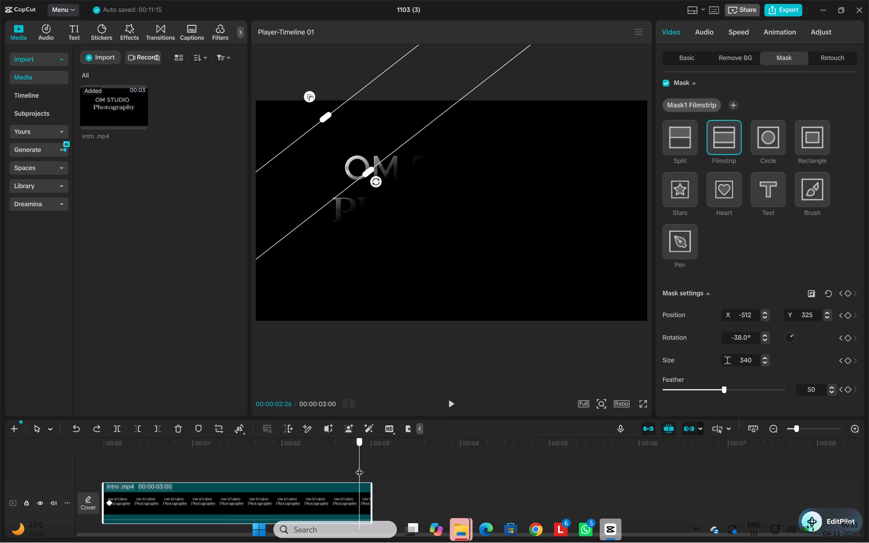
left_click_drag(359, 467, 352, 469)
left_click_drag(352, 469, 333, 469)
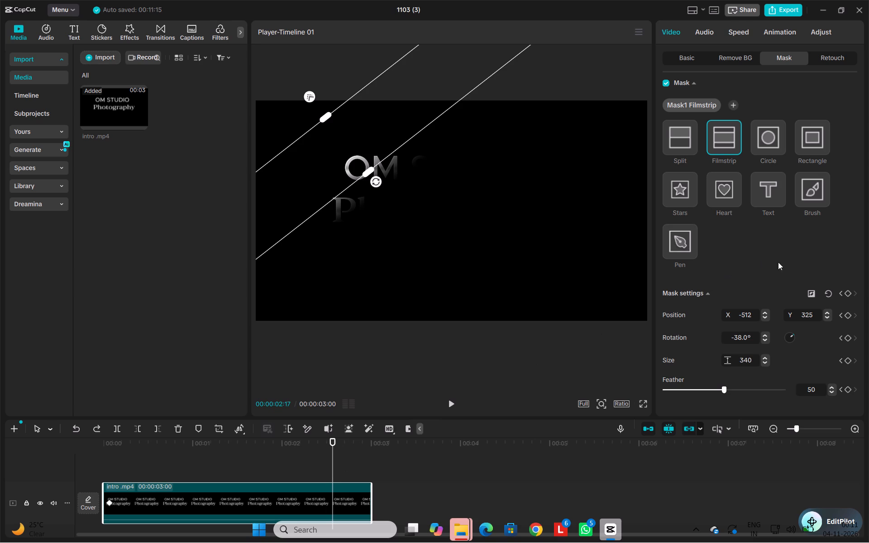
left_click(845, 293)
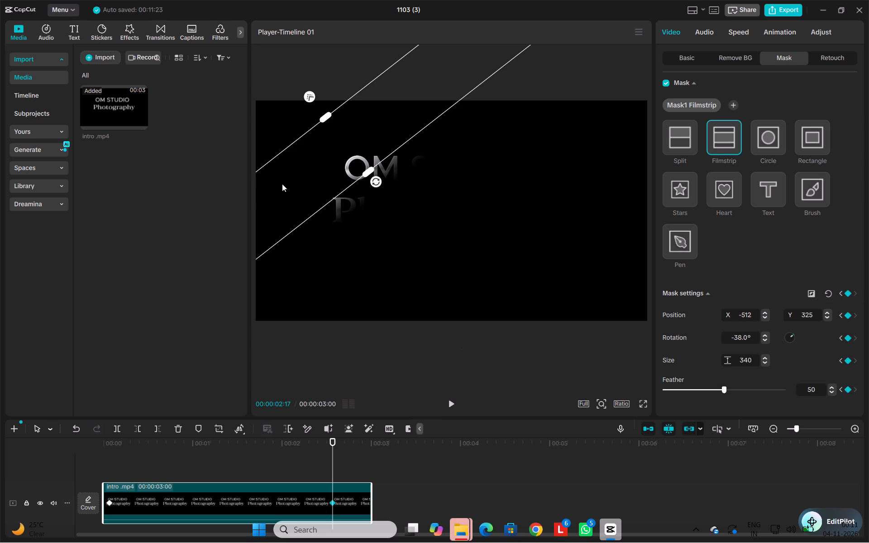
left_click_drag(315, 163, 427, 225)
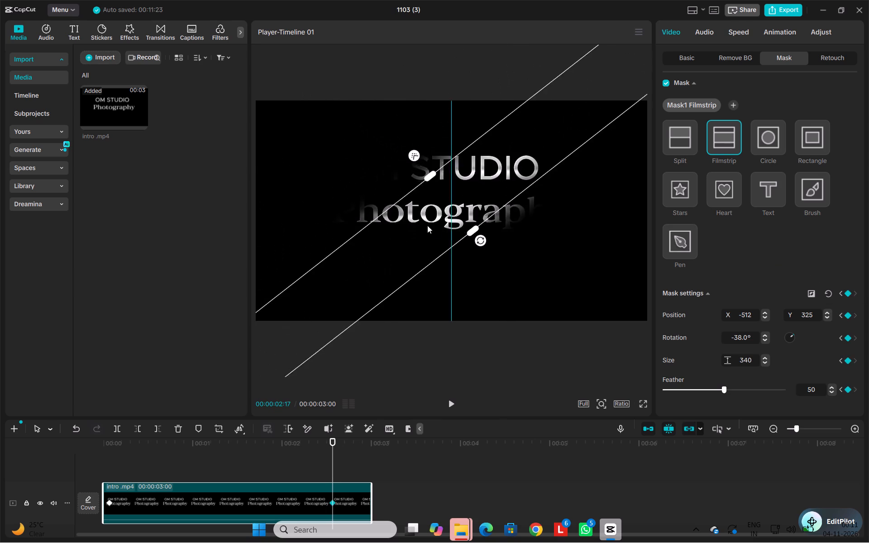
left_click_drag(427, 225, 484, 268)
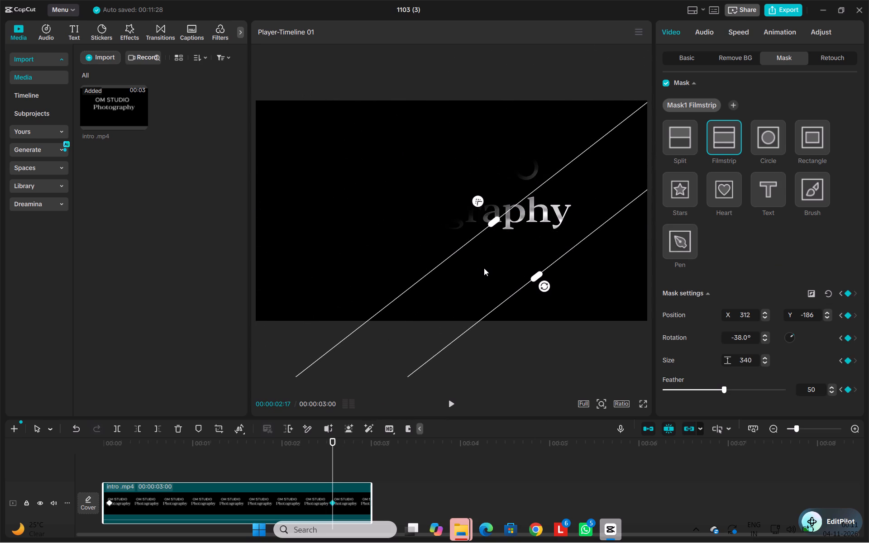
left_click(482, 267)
Play back the intro clip to review the mask sweep with the keyframe at 00:00:02:17.
left_click(453, 402)
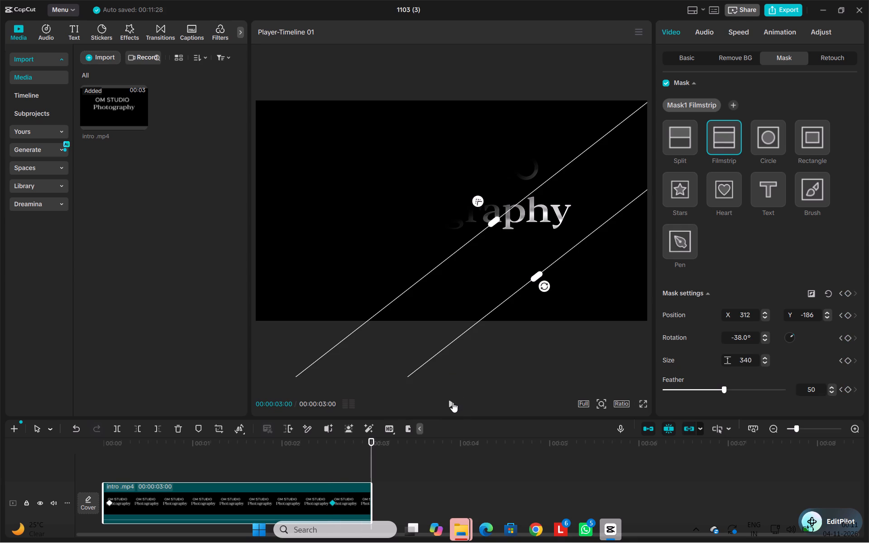
left_click(453, 402)
Trim the end of the intro clip to a duration of 00:00:02:16.
left_click_drag(371, 485, 335, 486)
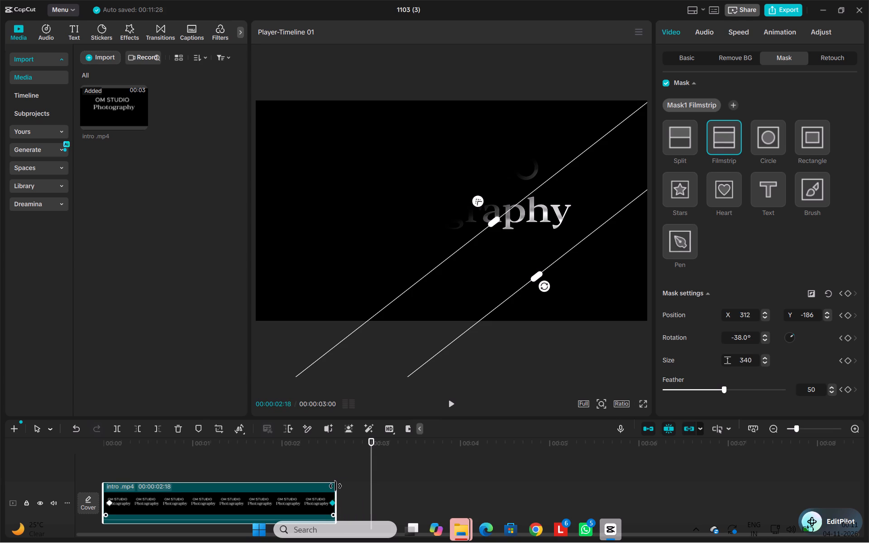
left_click_drag(335, 486, 335, 486)
left_click_drag(335, 486, 328, 486)
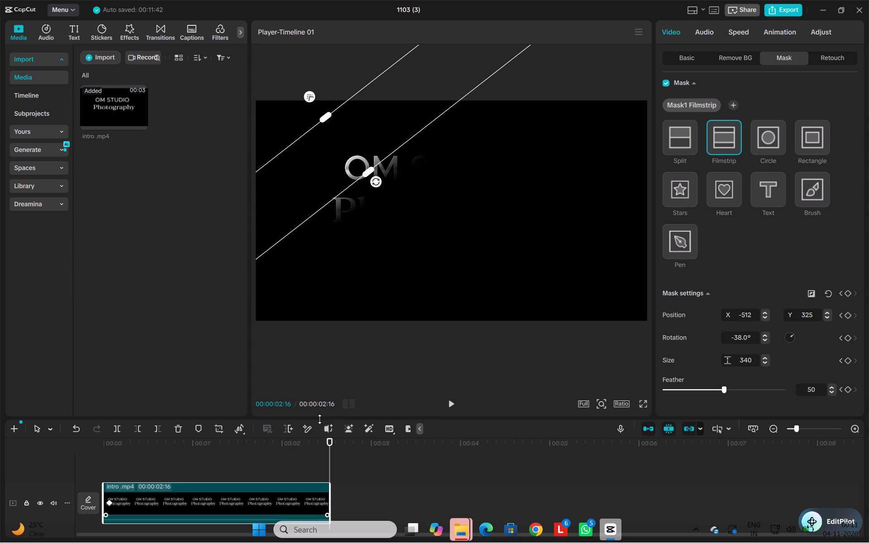
Play back the trimmed intro clip.
left_click(456, 403)
At 00:00:02:16, add a mask keyframe and move the filmstrip mask past the title's end to about X 448, Y -230.
left_click_drag(333, 455, 305, 465)
left_click_drag(305, 465, 330, 466)
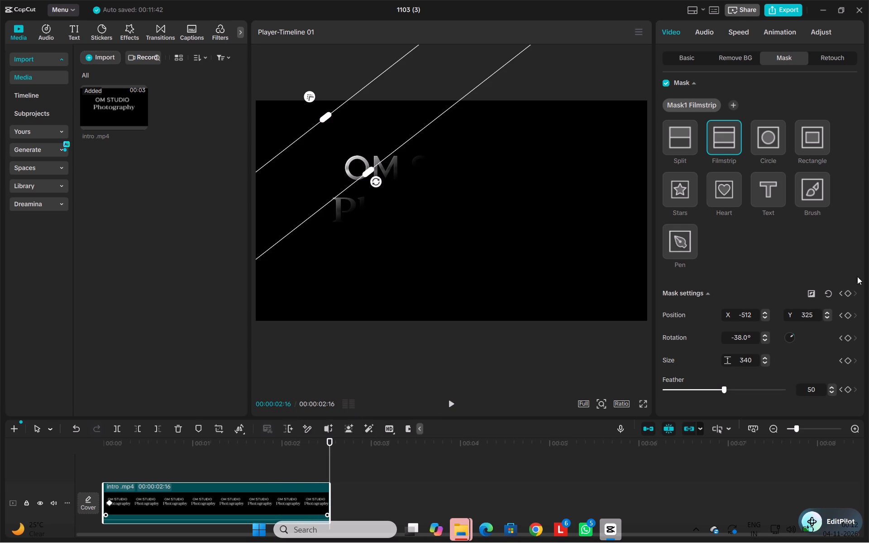
left_click(846, 294)
left_click_drag(368, 152, 414, 190)
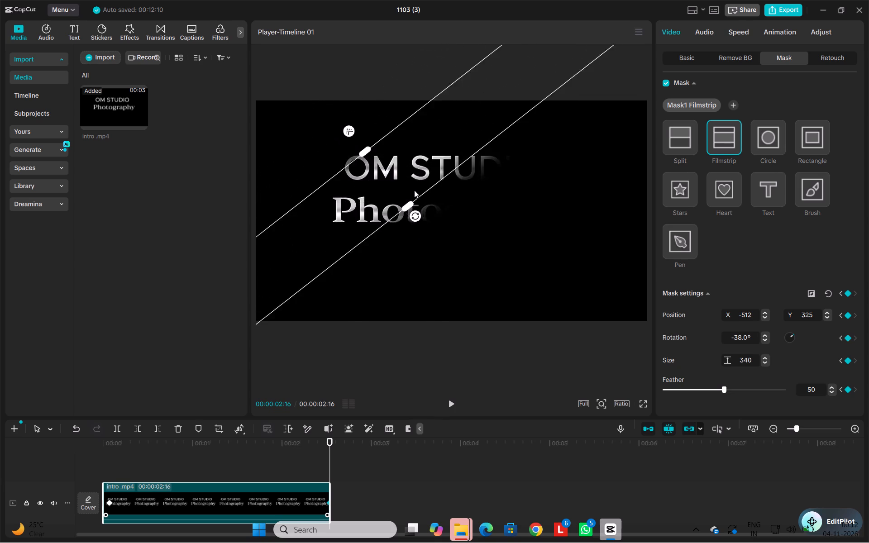
left_click_drag(414, 190, 530, 248)
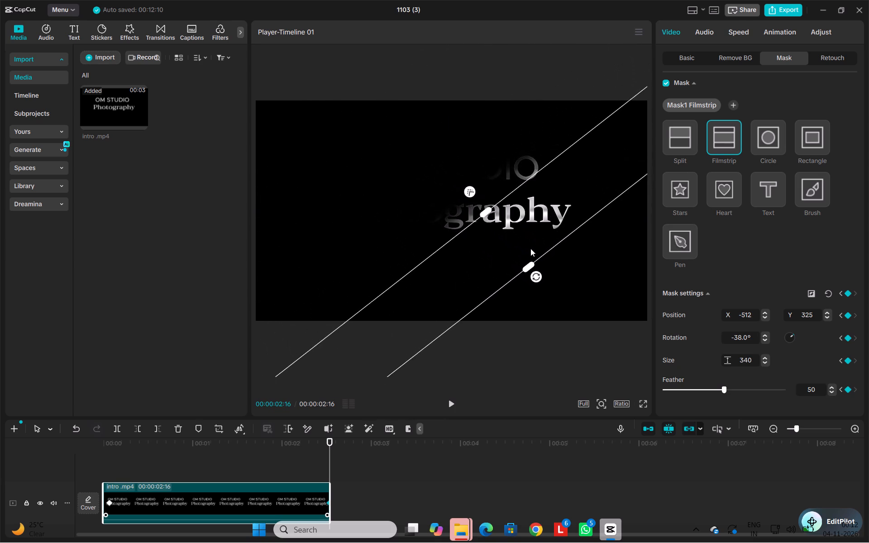
left_click_drag(530, 248, 564, 266)
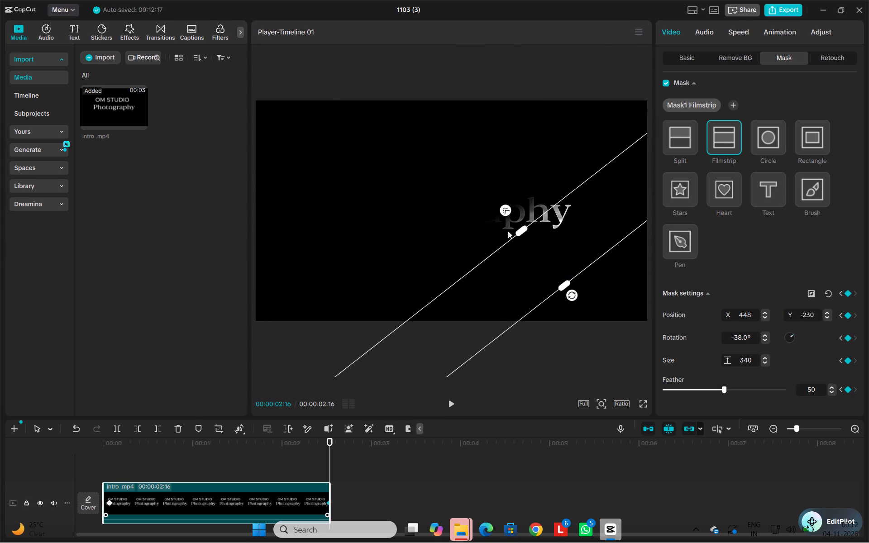
Increase the filmstrip mask's feather to 67 at the 00:00:02:16 keyframe.
left_click_drag(504, 212, 418, 177)
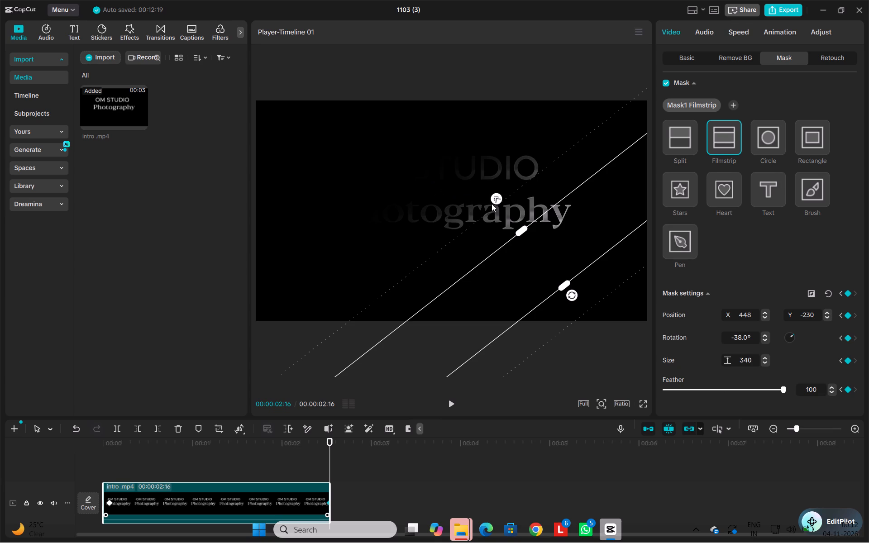
left_click_drag(492, 201, 500, 206)
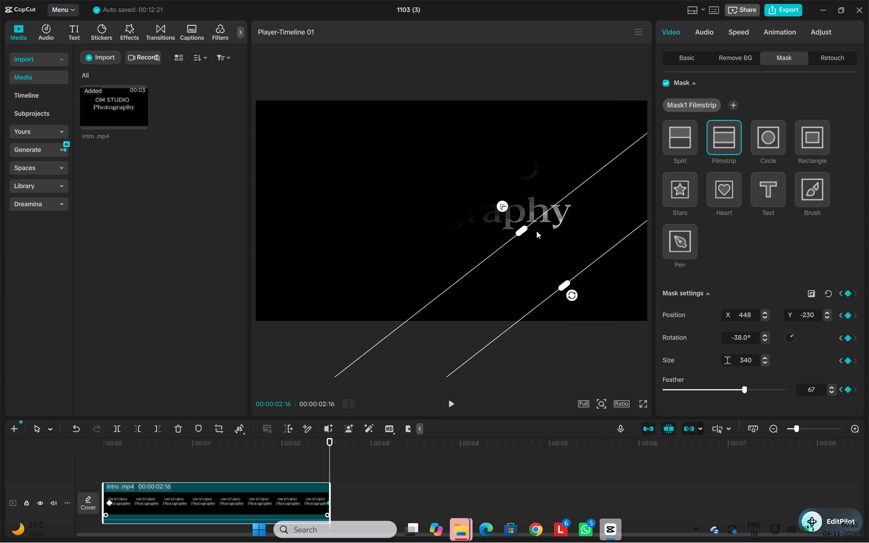
Reposition the filmstrip mask at the 00:00:02:16 keyframe to about X 599, Y -113.
left_click(536, 231)
left_click_drag(544, 244, 328, 189)
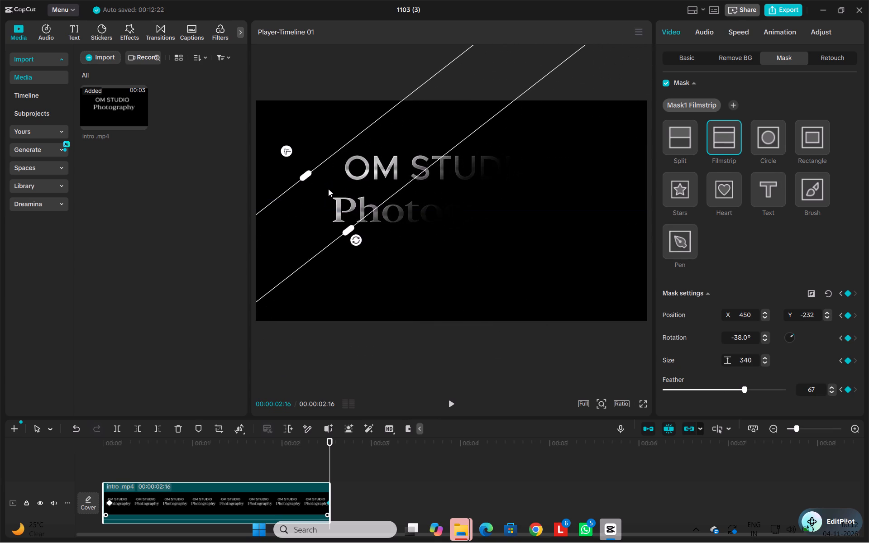
left_click_drag(328, 189, 572, 235)
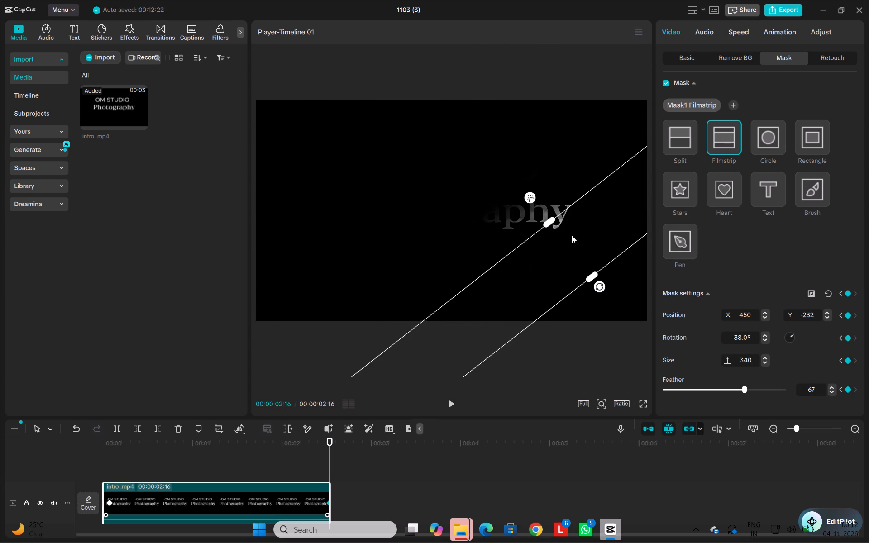
left_click_drag(572, 235, 575, 220)
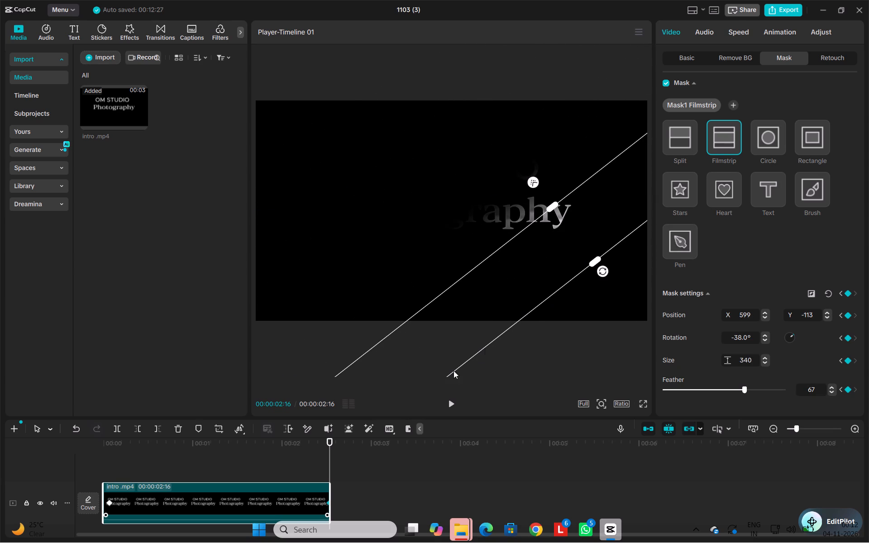
Play back the intro clip to review the updated mask sweep.
left_click(450, 396)
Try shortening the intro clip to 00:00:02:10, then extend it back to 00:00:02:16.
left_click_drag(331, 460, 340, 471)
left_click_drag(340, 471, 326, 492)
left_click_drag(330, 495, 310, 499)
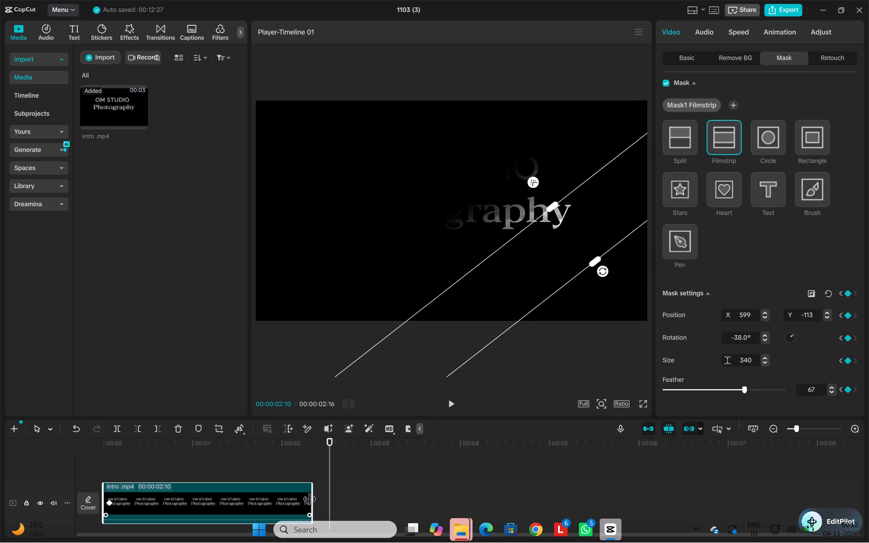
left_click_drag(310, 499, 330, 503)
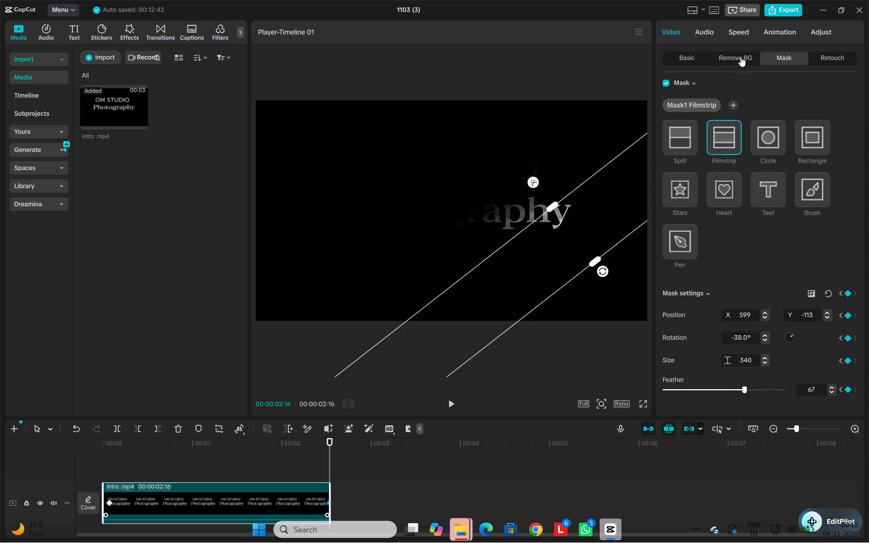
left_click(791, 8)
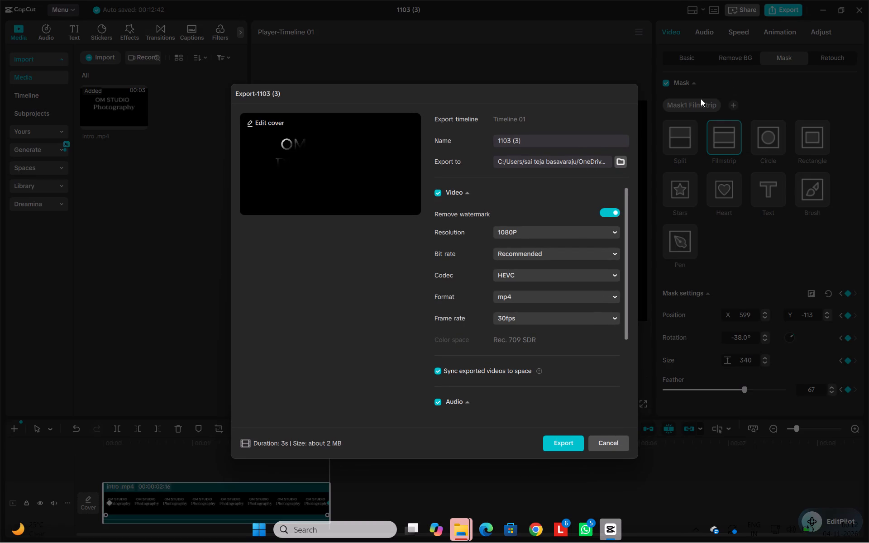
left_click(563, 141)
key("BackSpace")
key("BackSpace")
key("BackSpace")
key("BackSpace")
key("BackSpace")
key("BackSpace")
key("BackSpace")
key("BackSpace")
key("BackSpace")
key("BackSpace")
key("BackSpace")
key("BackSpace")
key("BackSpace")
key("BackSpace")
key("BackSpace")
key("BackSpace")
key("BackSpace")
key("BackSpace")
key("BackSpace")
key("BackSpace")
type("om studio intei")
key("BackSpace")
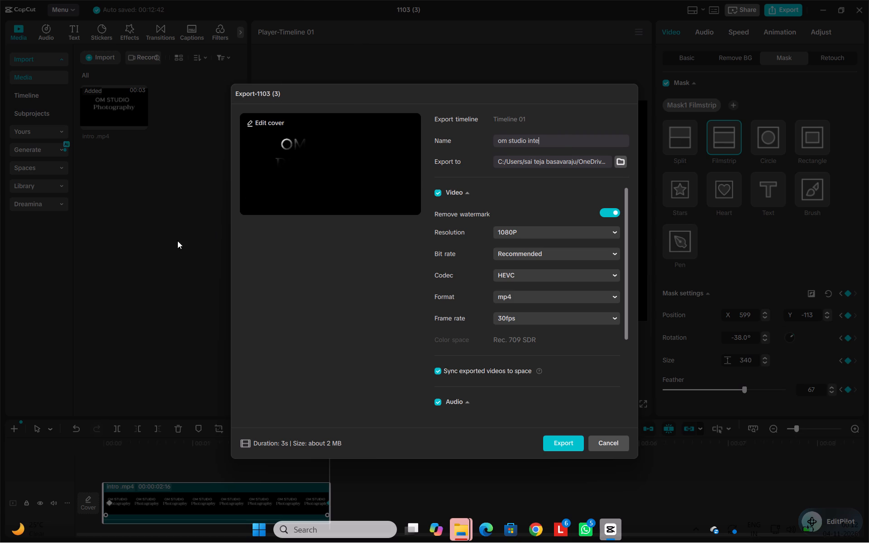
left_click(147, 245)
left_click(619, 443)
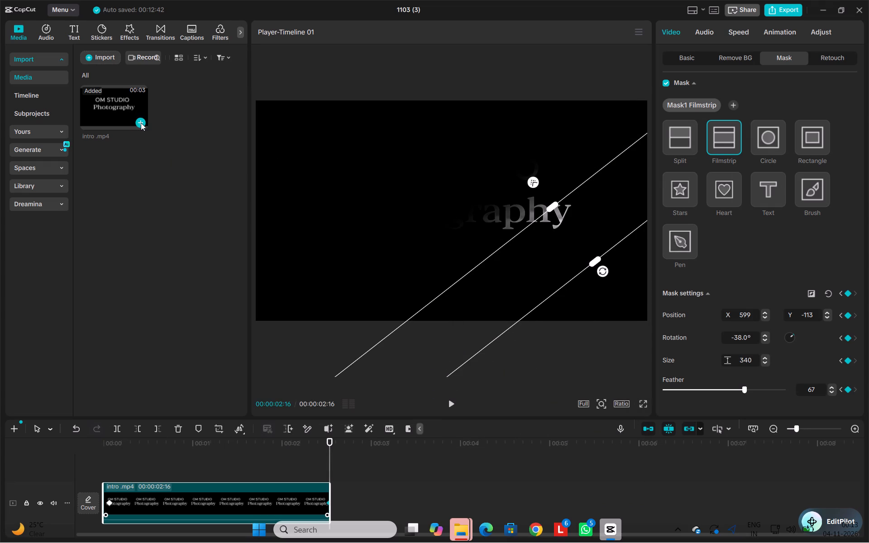
Add a second, unmasked copy of the intro clip after the first and trim its duration to 00:00:01:01.
left_click(141, 123)
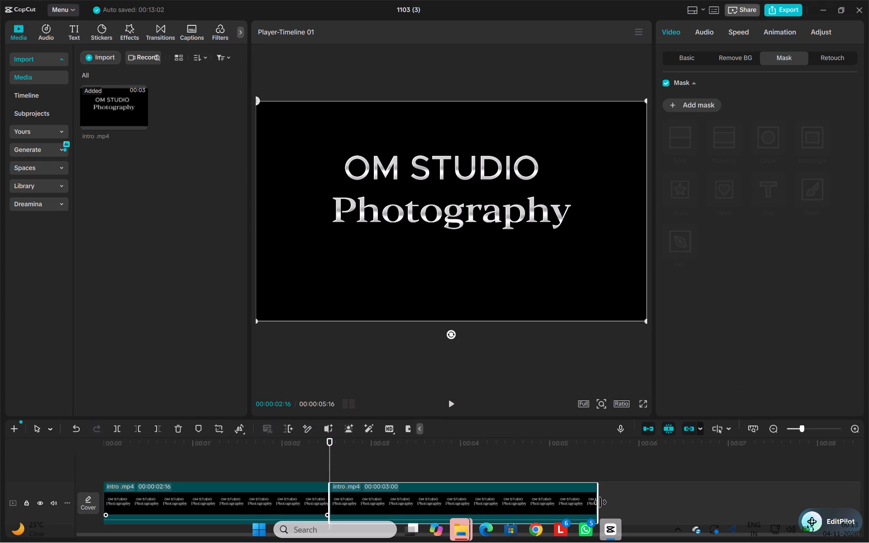
left_click_drag(600, 502, 423, 507)
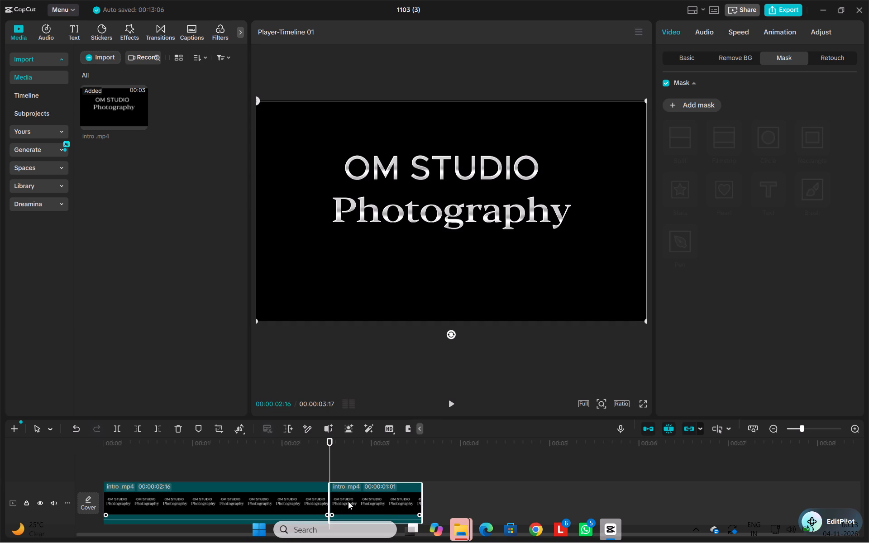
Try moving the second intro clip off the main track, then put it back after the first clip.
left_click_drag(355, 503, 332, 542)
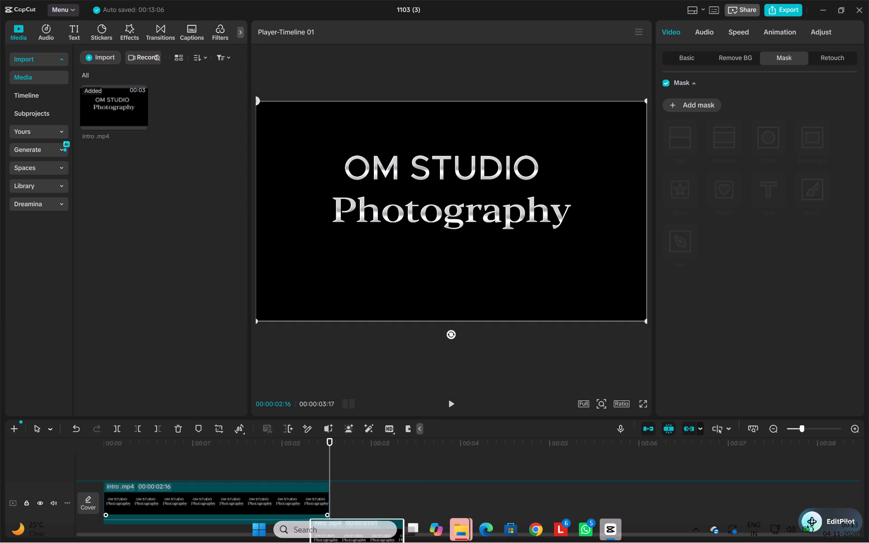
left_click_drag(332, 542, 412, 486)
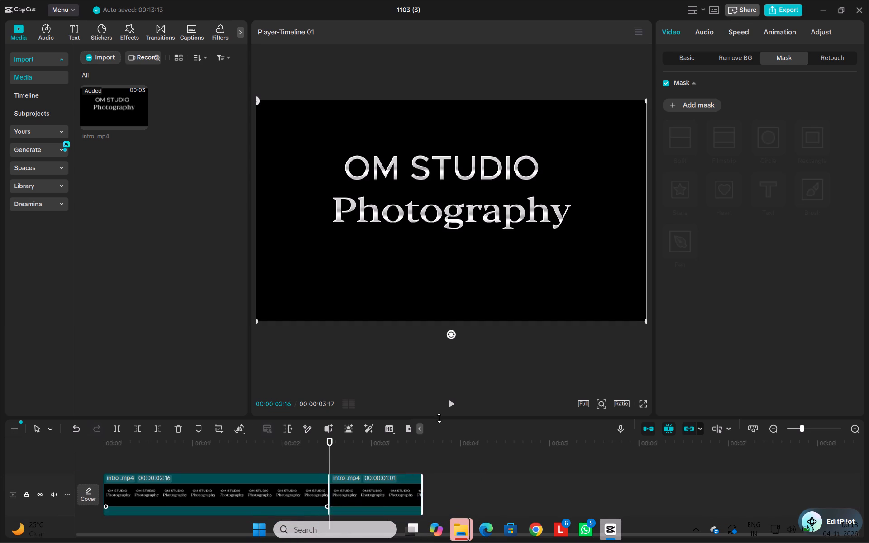
Enlarge the timeline area and move the second intro clip to a track above, overlapping the end of the first clip.
left_click_drag(439, 418, 485, 289)
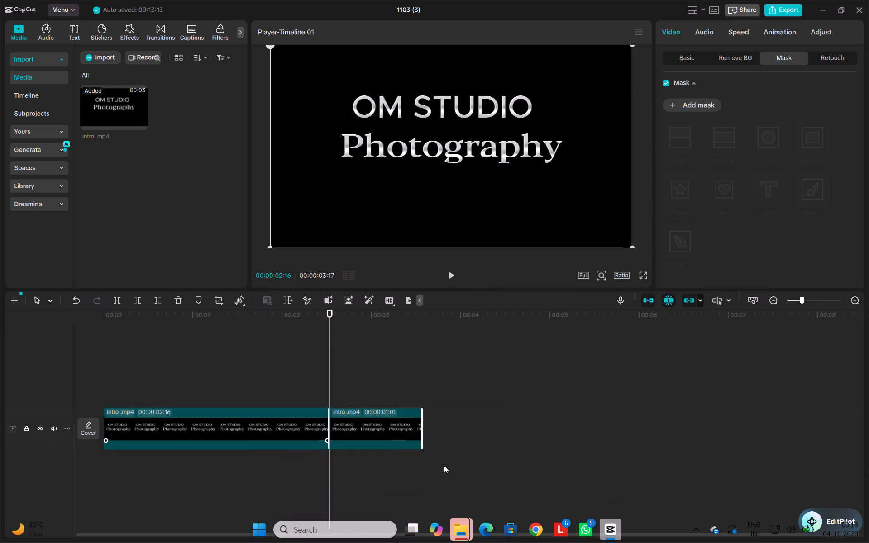
left_click_drag(387, 433, 372, 477)
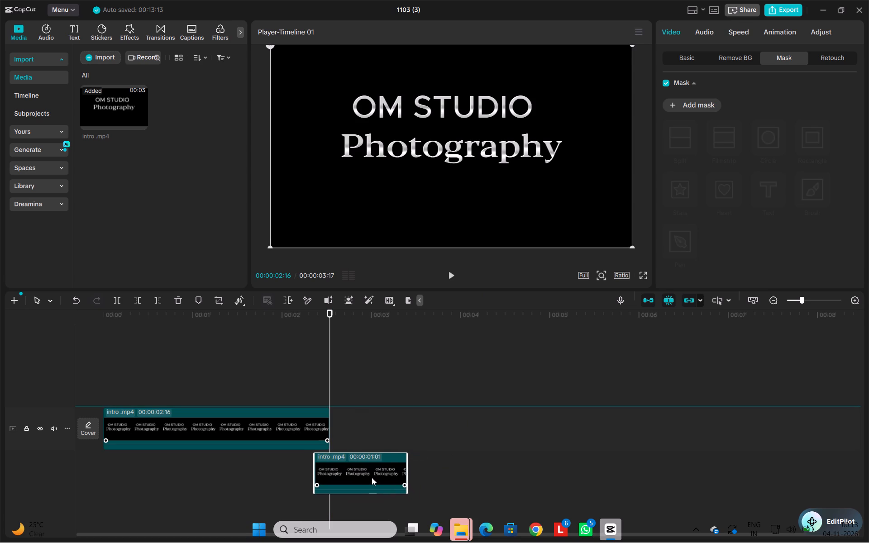
left_click_drag(372, 477, 367, 477)
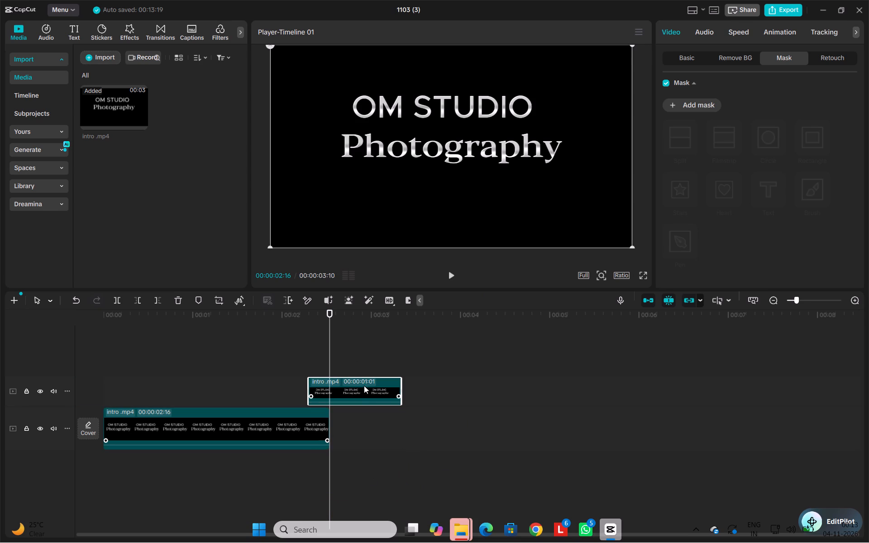
left_click(403, 391)
Reposition the upper clip's picture in the preview, shifting it slightly to the left while keeping it vertically aligned with the frame.
left_click_drag(452, 155, 448, 171)
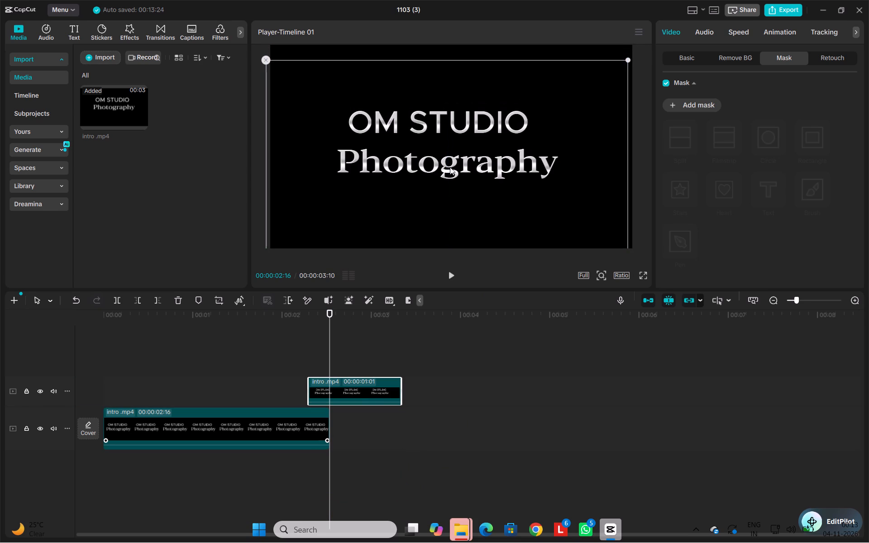
left_click_drag(450, 160, 446, 140)
left_click_drag(451, 152, 453, 159)
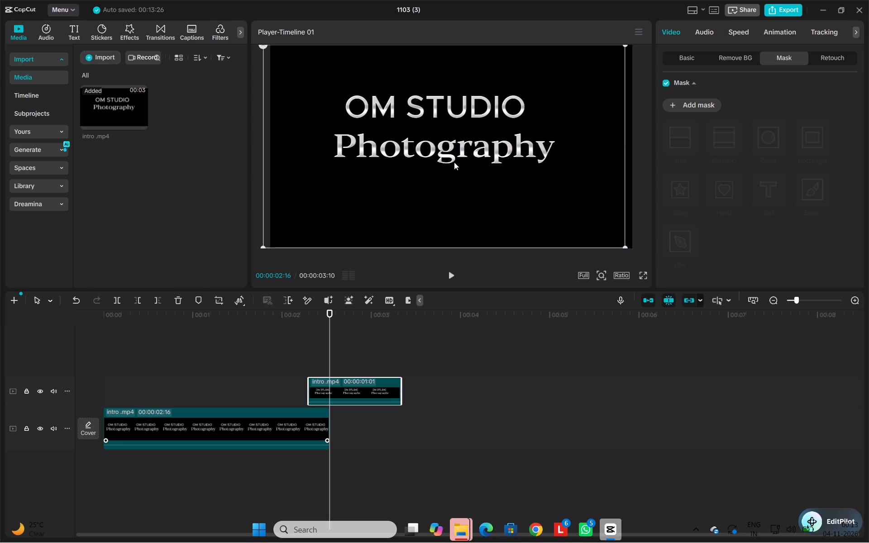
Add a mask to the upper intro clip.
left_click(701, 109)
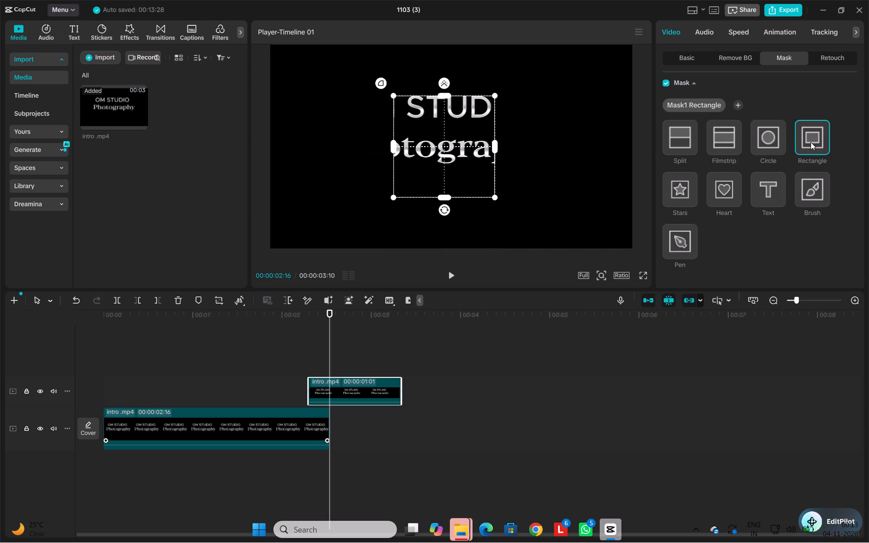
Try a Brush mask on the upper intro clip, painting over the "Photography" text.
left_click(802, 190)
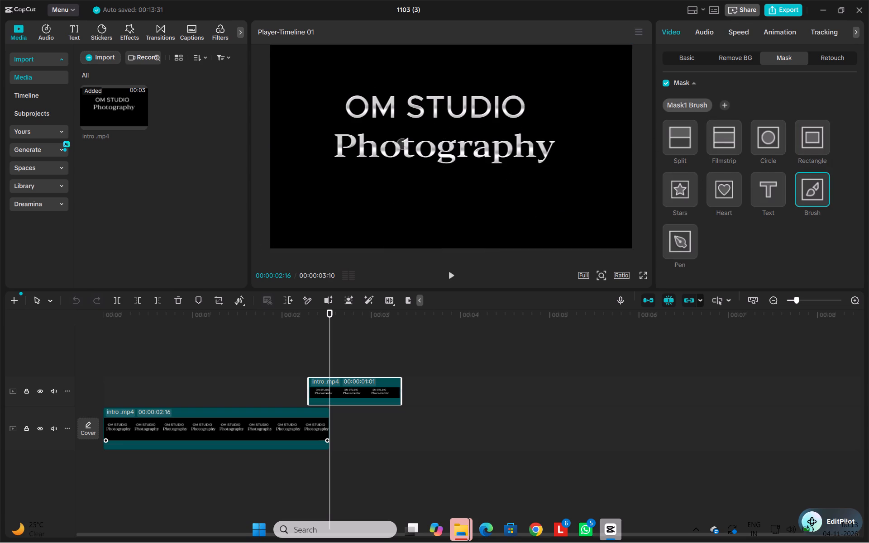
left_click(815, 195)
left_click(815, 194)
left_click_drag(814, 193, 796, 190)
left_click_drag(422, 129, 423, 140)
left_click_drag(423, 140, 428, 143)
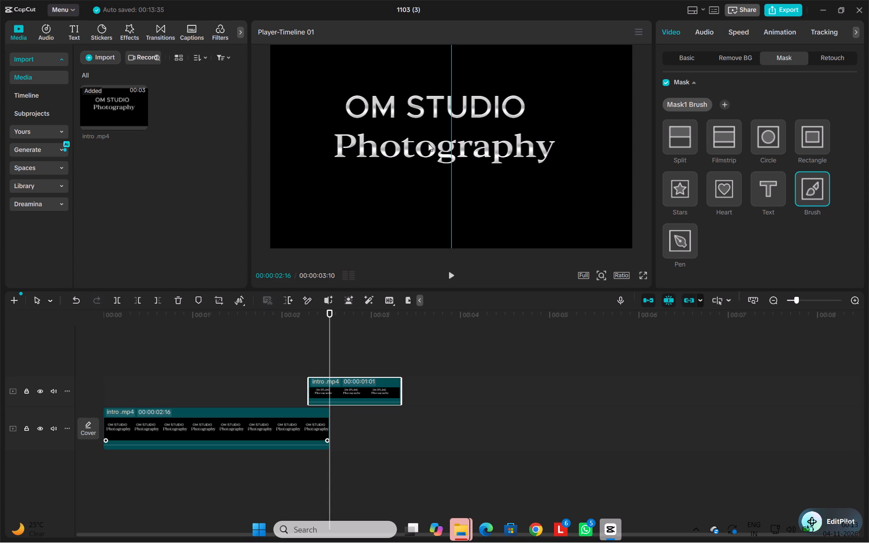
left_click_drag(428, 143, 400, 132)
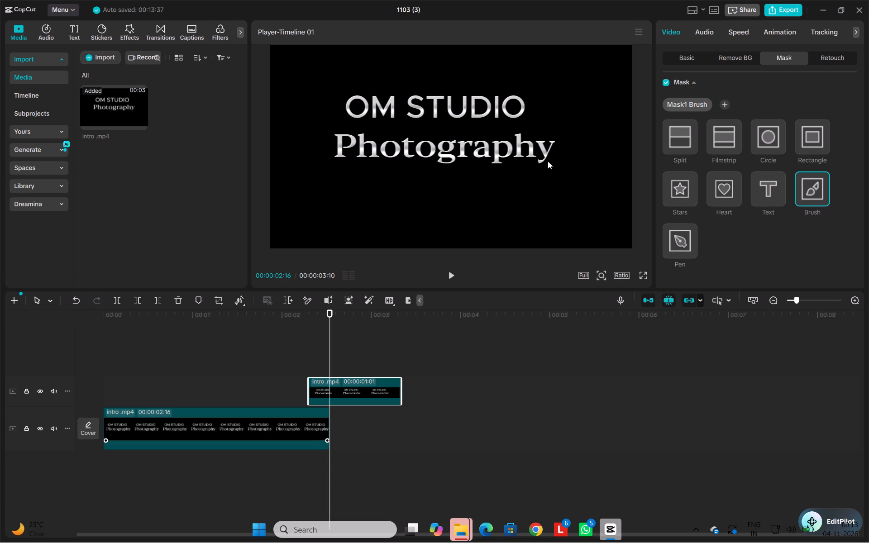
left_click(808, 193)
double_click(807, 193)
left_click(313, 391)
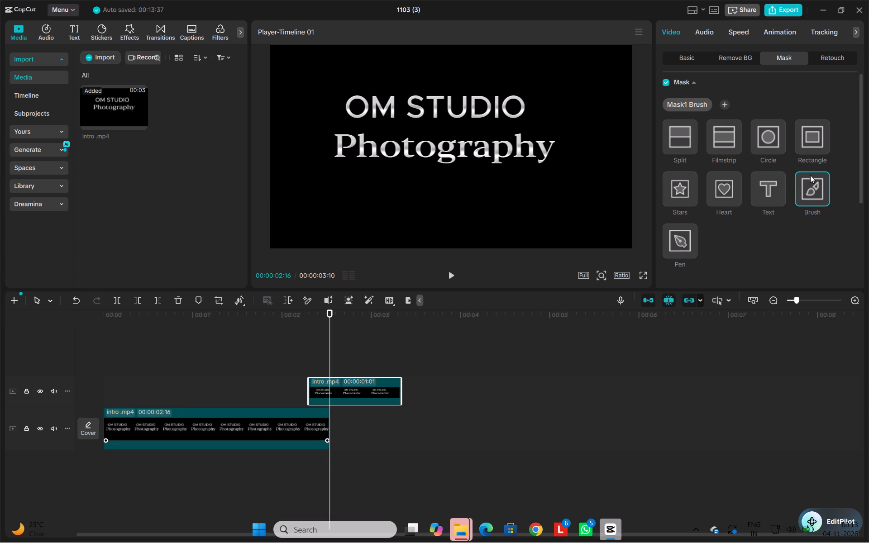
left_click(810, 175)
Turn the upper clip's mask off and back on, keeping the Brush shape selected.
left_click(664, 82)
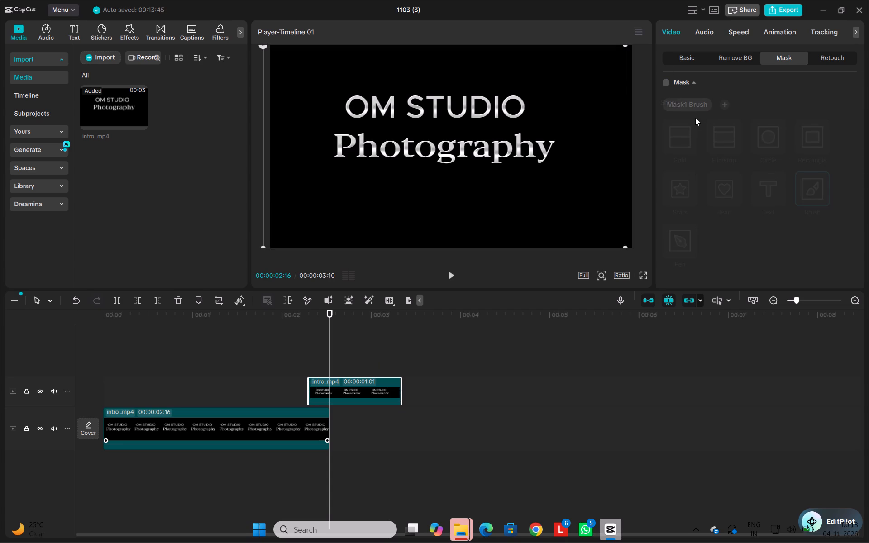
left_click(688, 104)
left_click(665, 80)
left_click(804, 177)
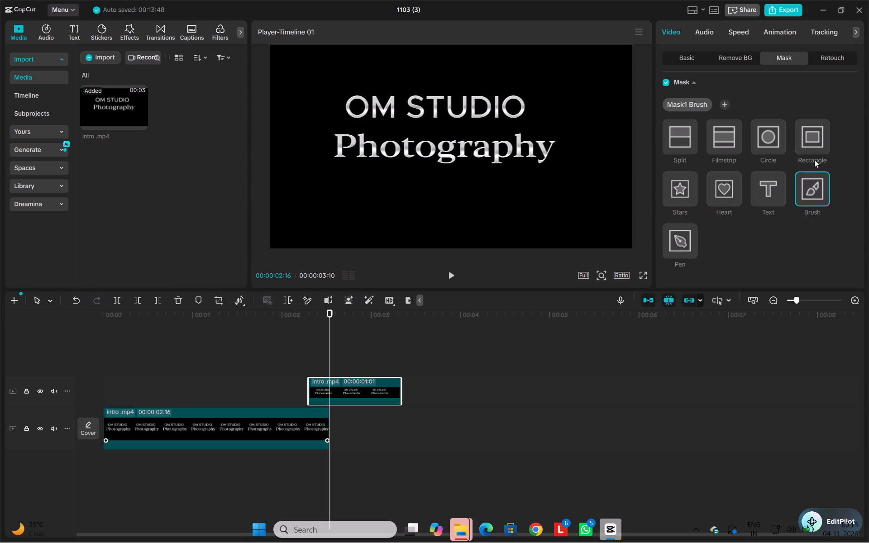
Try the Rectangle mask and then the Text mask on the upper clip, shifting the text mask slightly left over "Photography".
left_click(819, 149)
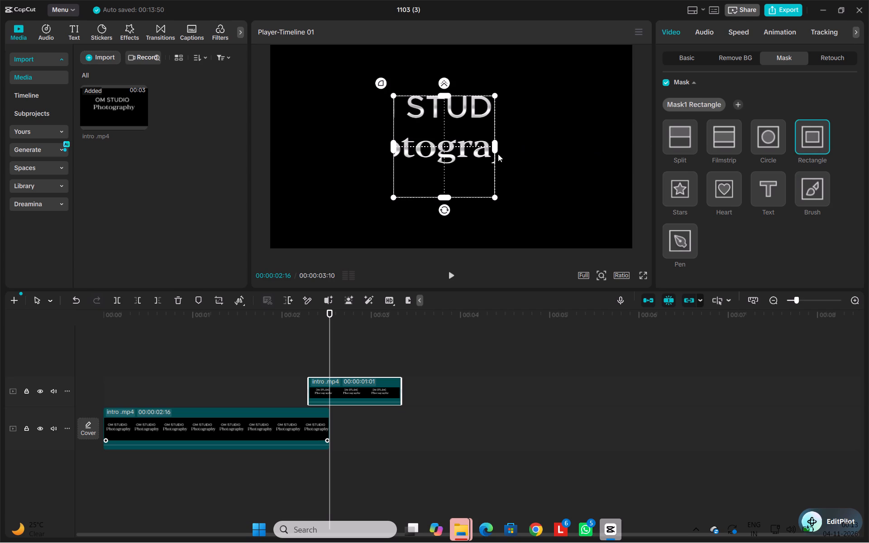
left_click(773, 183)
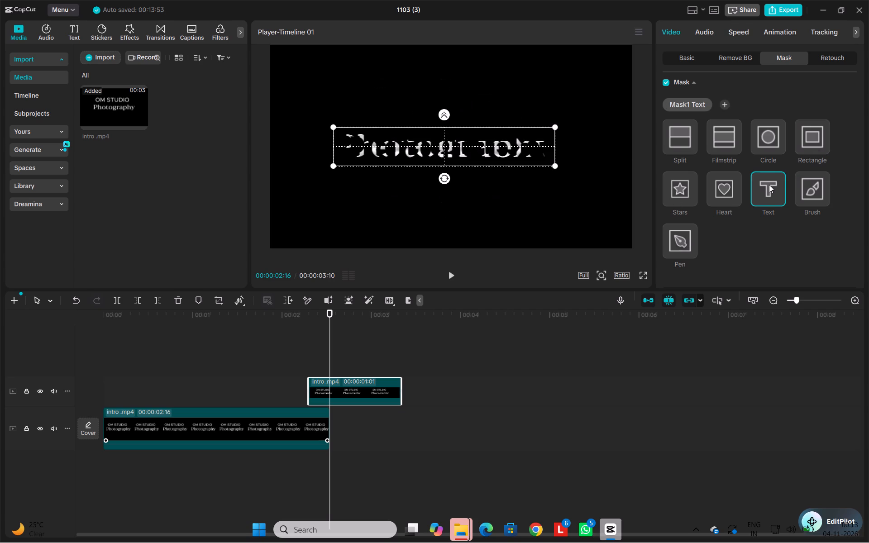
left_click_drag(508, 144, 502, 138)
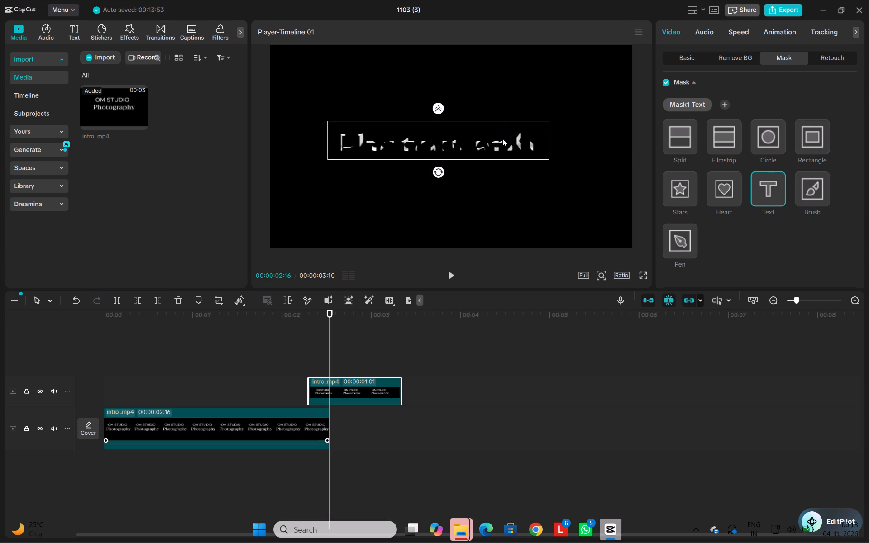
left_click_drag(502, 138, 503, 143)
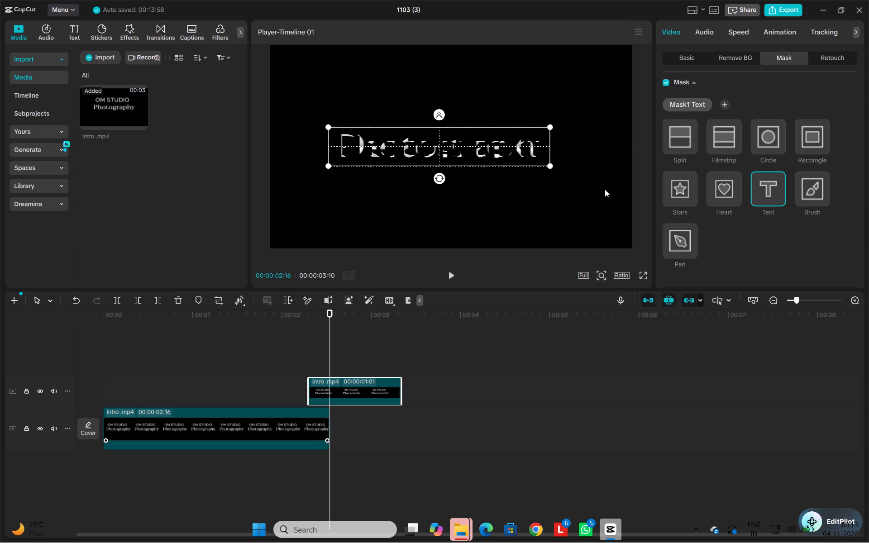
Switch the mask to Pen and draw a path segment from below "STUDIO" to a point just past the word's upper-right corner.
left_click(678, 231)
left_click_drag(489, 128, 491, 136)
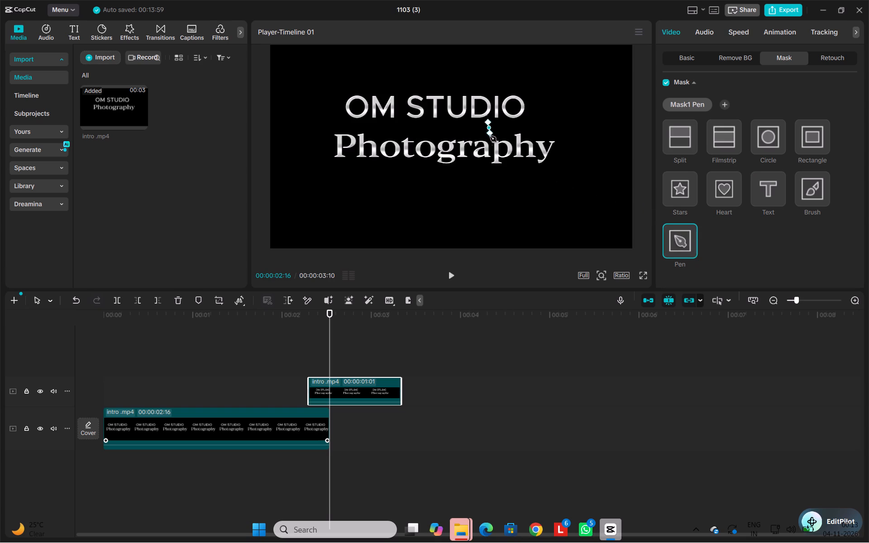
left_click_drag(491, 136, 476, 133)
left_click_drag(503, 119, 521, 96)
left_click(540, 90)
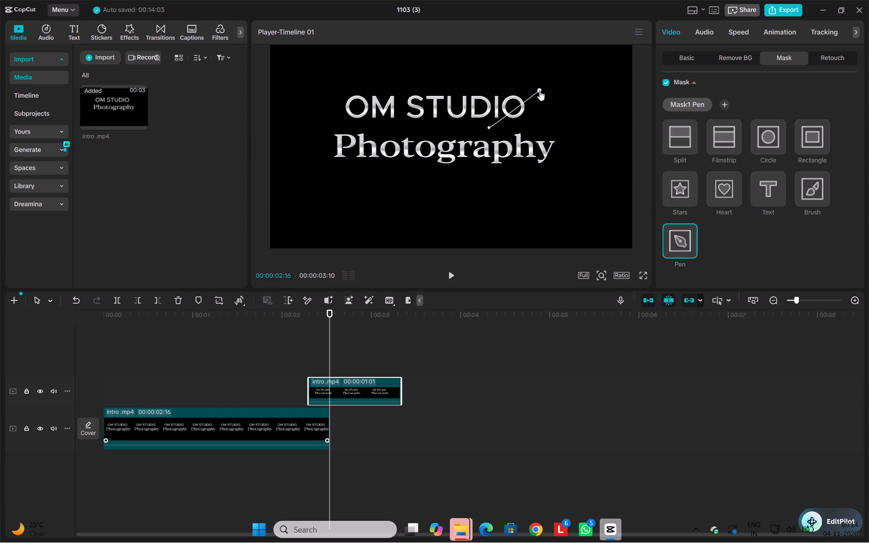
left_click(539, 93)
Move the pen path's first point to the upper left of the title and adjust its handles so the segment arches over "OM STUDIO".
left_click_drag(490, 129, 499, 91)
left_click_drag(499, 91, 322, 84)
left_click_drag(322, 87, 324, 83)
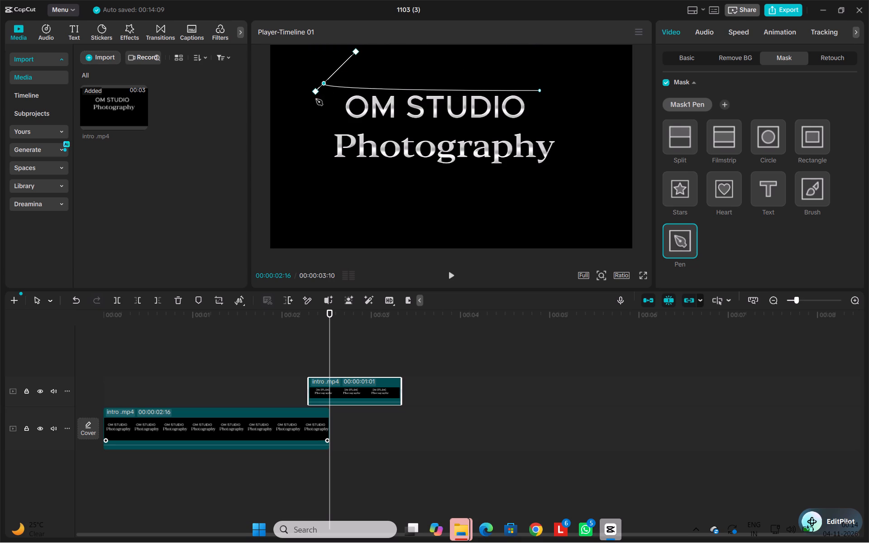
left_click_drag(316, 93, 337, 59)
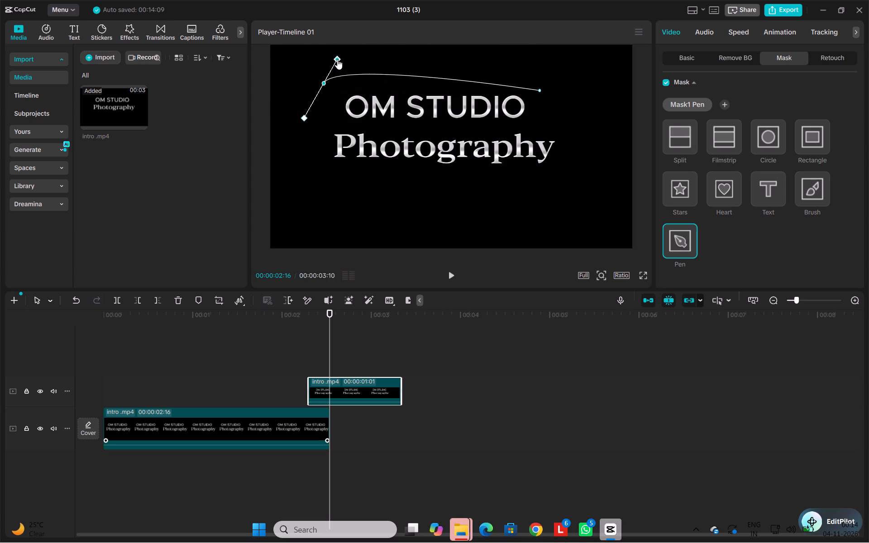
left_click_drag(337, 59, 323, 71)
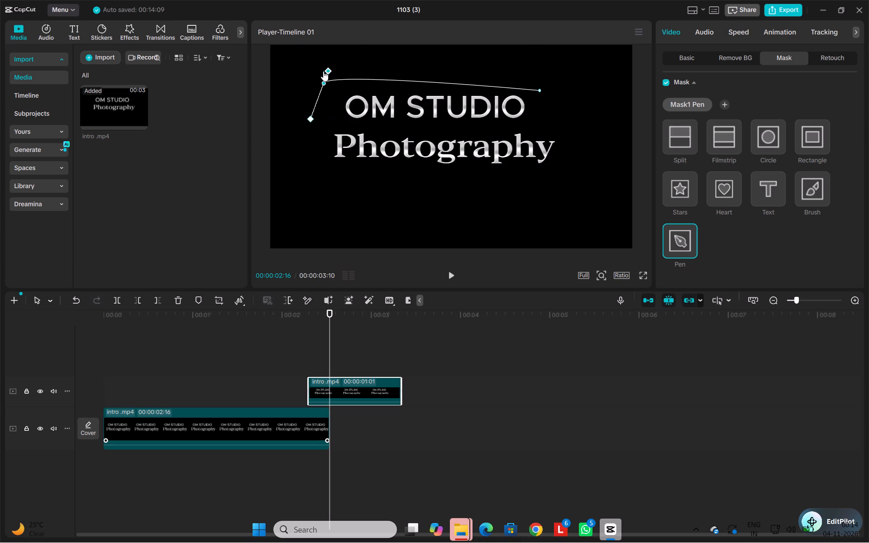
left_click_drag(323, 71, 315, 67)
left_click_drag(344, 117, 341, 122)
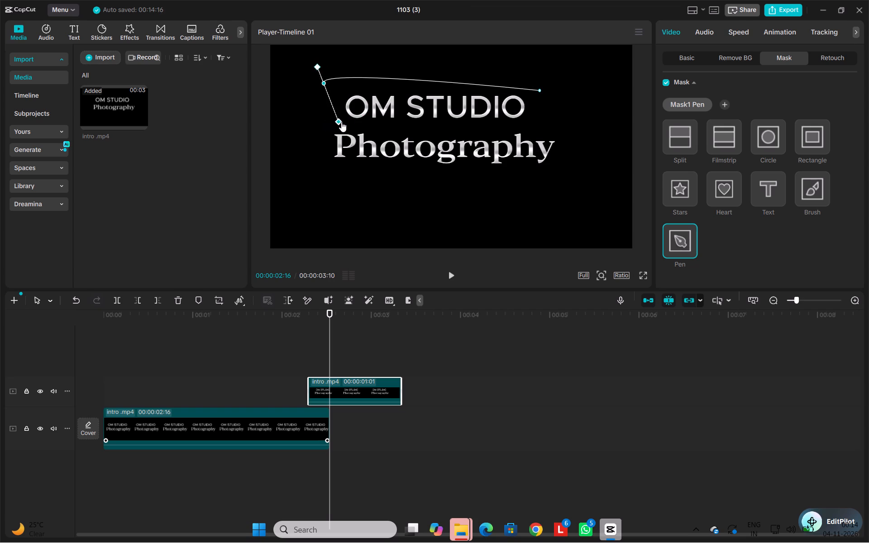
left_click_drag(341, 122, 344, 122)
left_click(344, 122)
left_click_drag(341, 122, 311, 152)
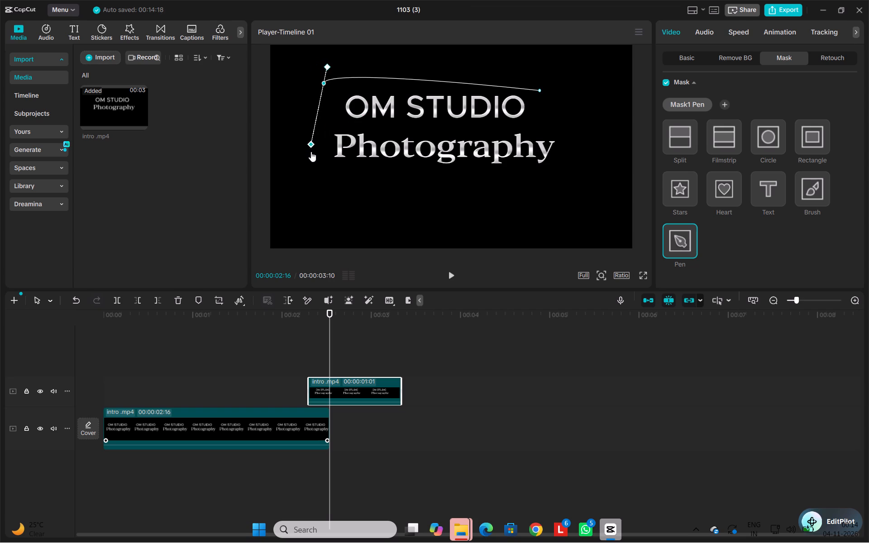
left_click_drag(311, 152, 329, 177)
left_click_drag(329, 176, 337, 174)
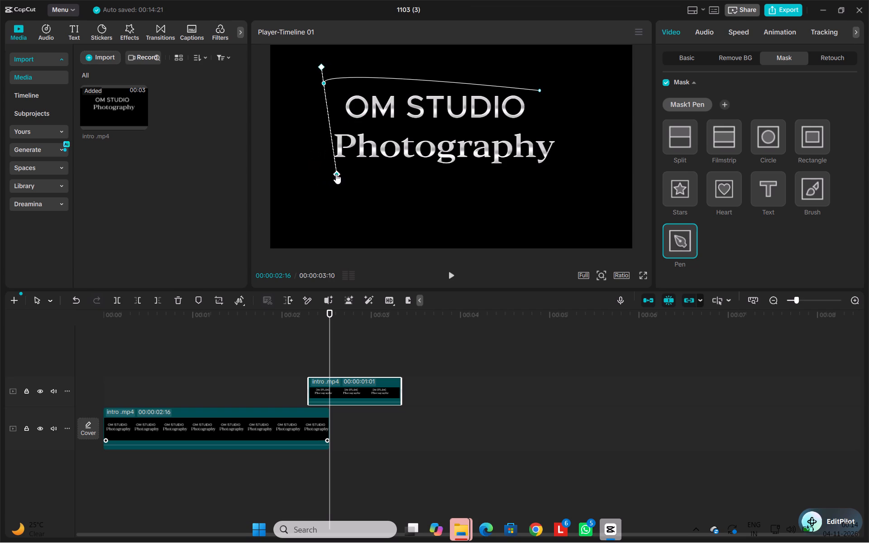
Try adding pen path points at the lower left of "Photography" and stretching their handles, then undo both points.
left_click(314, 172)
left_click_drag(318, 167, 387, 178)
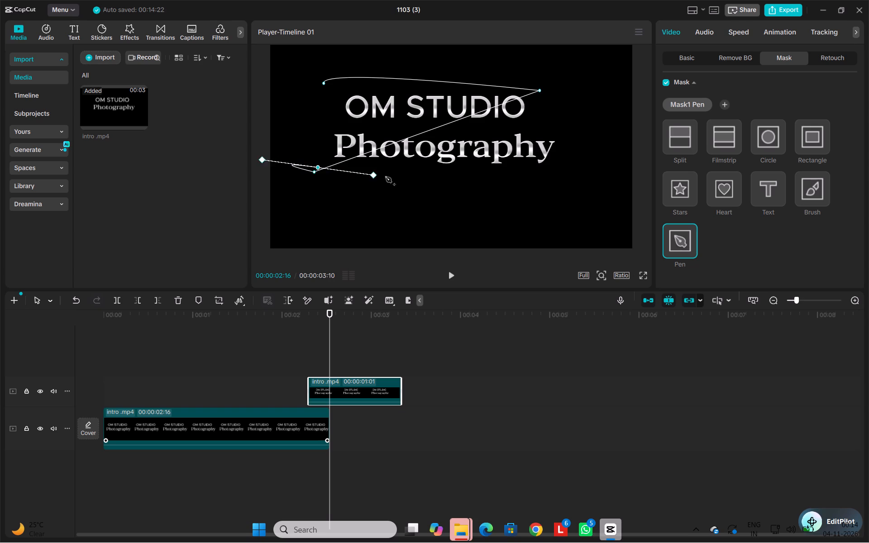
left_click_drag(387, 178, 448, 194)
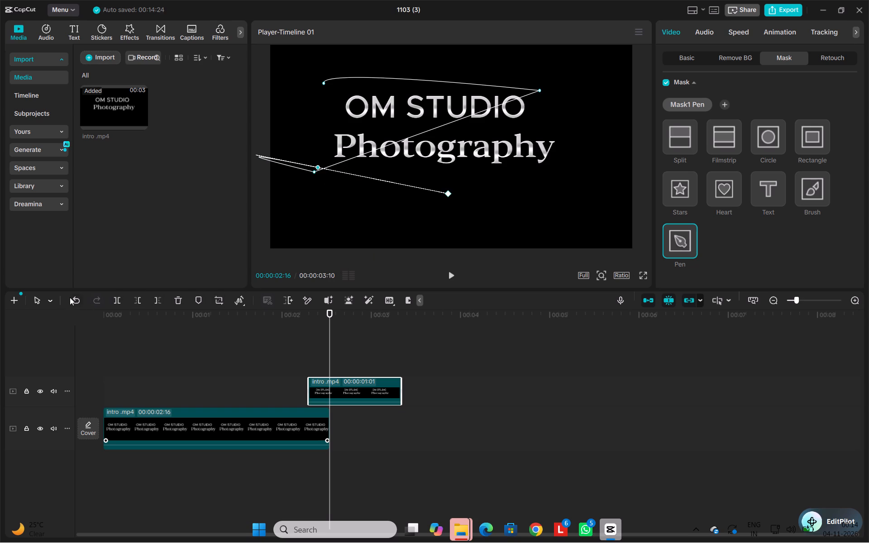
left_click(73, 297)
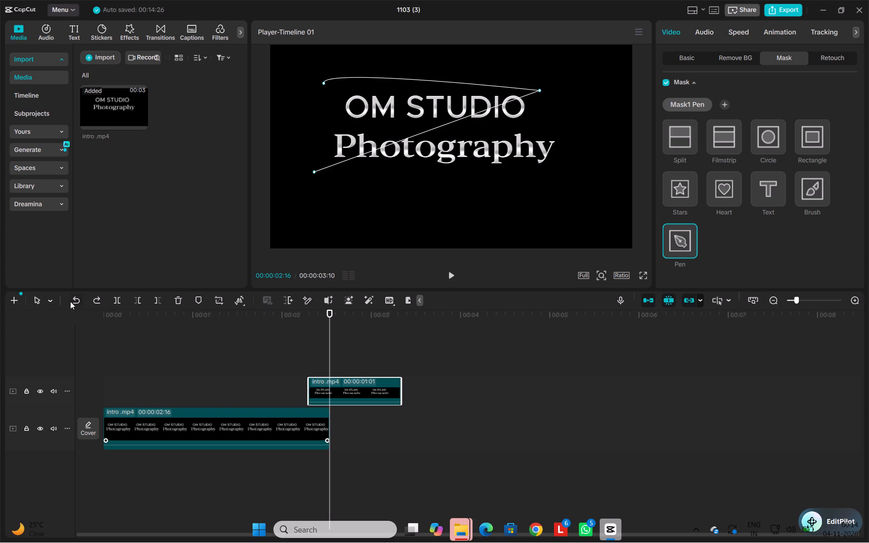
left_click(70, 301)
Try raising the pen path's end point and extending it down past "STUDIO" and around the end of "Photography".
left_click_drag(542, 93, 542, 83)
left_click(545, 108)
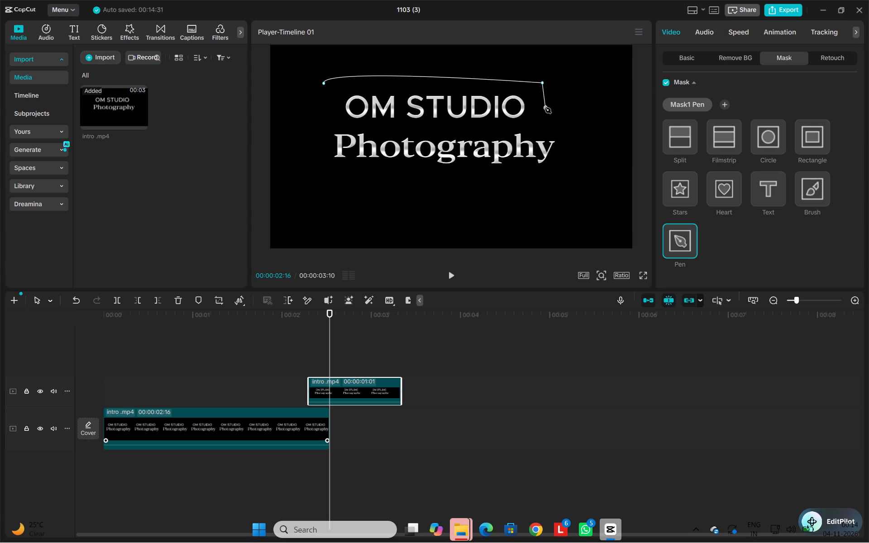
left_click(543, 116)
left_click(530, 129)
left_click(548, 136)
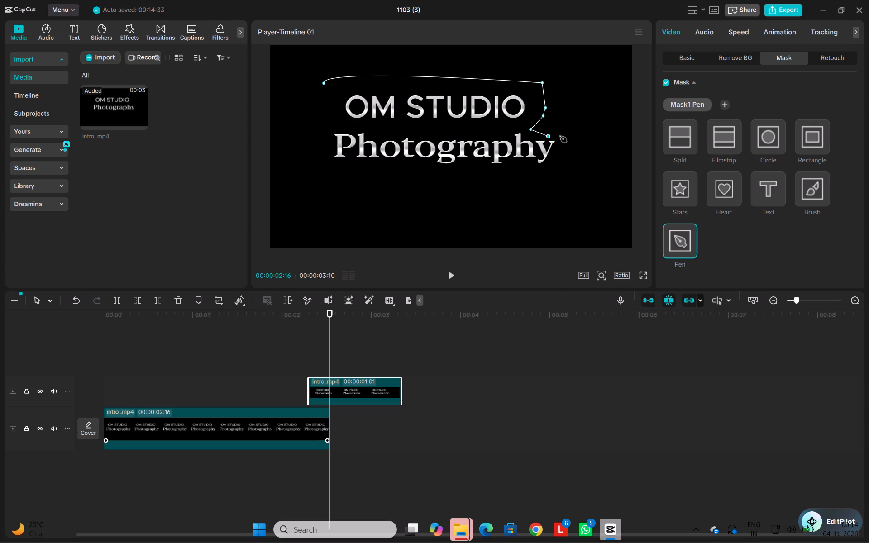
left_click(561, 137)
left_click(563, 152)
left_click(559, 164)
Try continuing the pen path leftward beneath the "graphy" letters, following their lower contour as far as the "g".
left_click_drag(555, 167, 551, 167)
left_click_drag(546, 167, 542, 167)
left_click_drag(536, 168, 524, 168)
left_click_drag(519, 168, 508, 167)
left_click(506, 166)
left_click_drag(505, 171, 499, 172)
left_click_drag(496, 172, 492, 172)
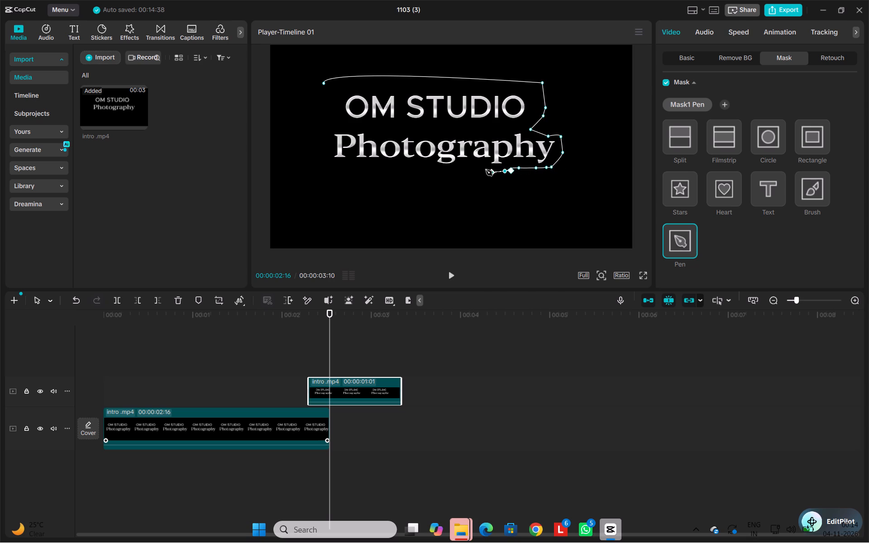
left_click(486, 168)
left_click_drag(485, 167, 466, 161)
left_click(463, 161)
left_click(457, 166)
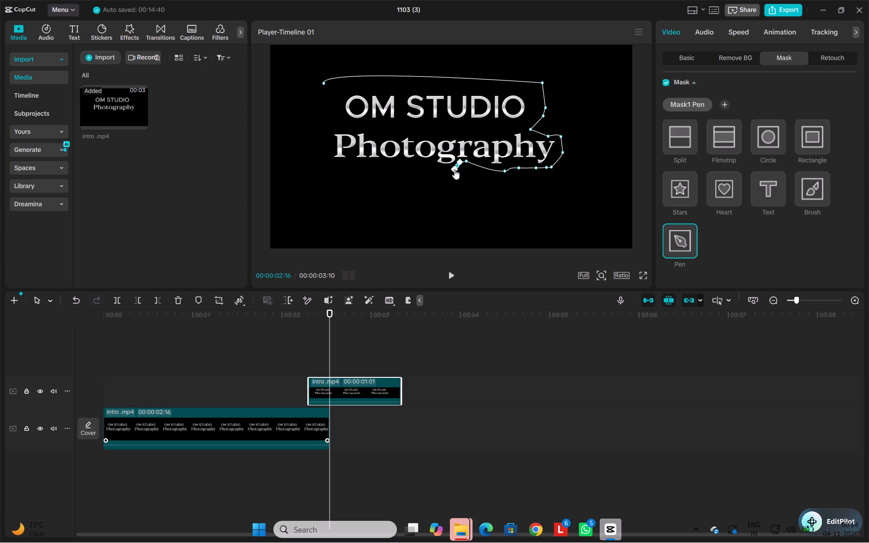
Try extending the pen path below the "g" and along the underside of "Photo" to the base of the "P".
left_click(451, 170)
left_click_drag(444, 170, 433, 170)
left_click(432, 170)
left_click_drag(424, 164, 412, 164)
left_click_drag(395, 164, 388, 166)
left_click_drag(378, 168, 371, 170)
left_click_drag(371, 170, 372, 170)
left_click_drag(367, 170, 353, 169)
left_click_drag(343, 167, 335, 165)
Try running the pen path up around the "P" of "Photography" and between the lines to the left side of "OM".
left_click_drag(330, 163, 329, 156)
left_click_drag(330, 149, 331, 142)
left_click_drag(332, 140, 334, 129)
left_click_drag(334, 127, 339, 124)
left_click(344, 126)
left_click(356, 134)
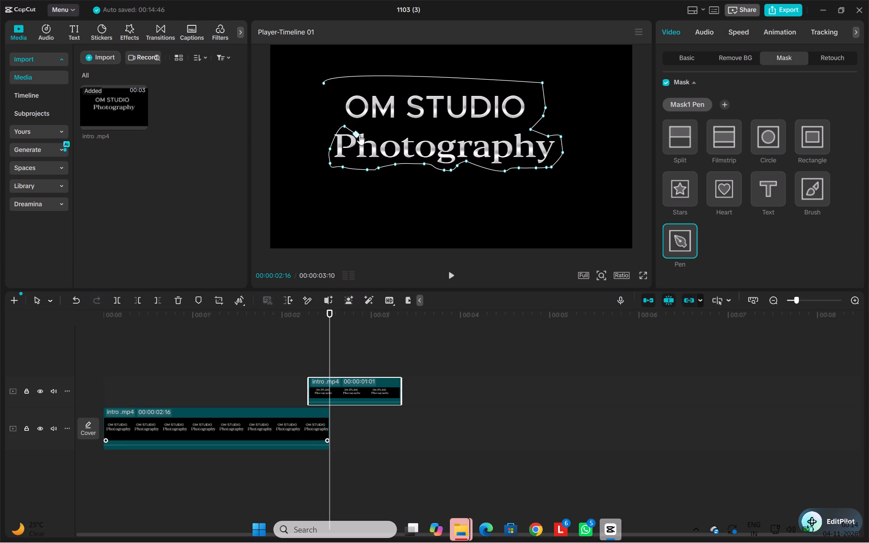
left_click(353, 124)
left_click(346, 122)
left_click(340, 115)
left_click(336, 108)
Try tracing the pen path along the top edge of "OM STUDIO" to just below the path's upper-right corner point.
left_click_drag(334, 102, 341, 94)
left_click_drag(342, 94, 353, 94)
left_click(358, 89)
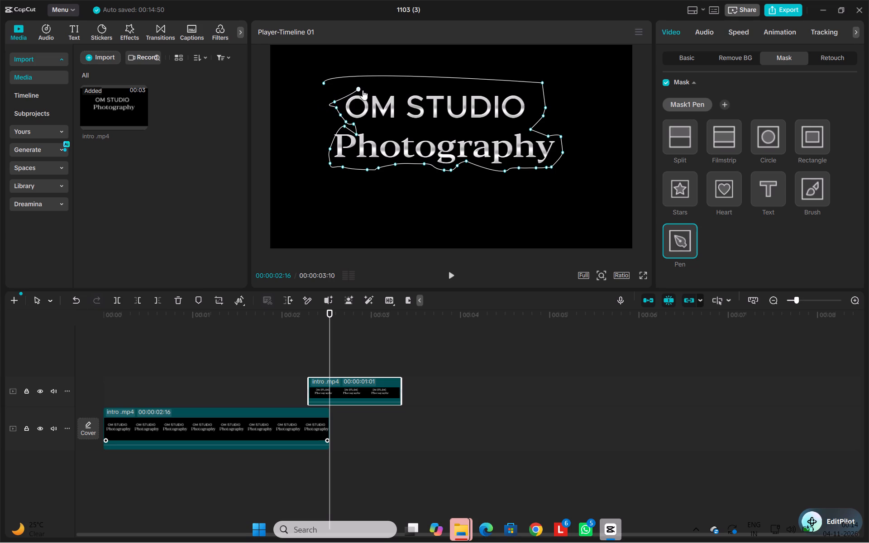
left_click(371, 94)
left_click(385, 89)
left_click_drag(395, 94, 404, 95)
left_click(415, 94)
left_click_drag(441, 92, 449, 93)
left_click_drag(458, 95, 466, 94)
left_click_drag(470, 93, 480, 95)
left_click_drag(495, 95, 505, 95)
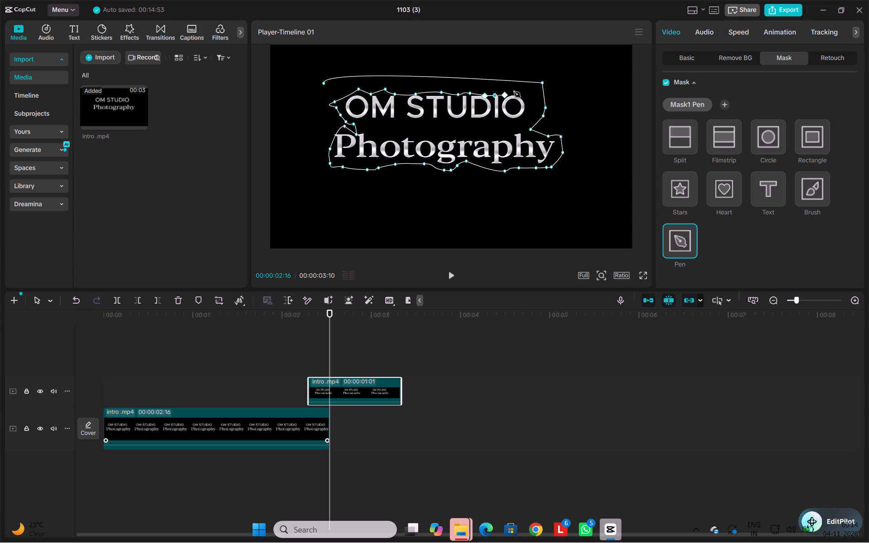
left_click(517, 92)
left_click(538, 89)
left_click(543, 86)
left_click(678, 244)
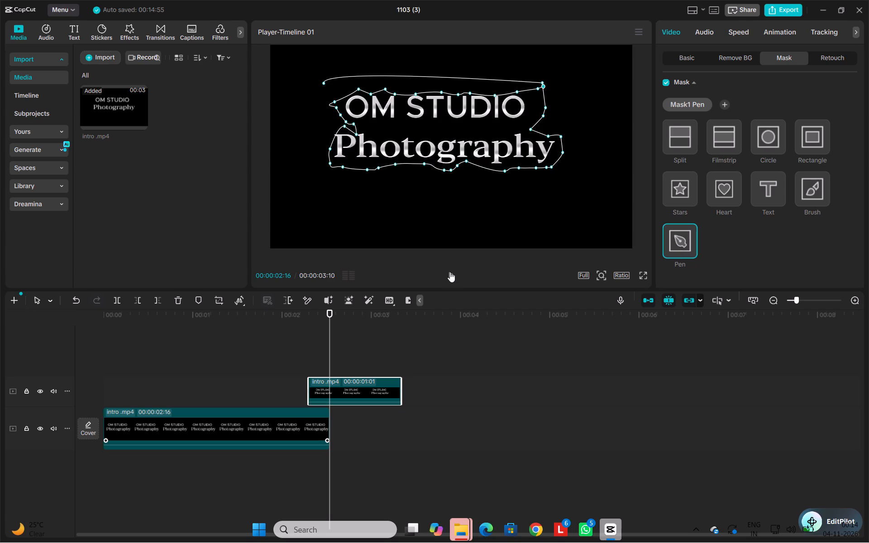
Play the intro to its end, replaying it from the start in full screen to check the masked reveal.
left_click(453, 271)
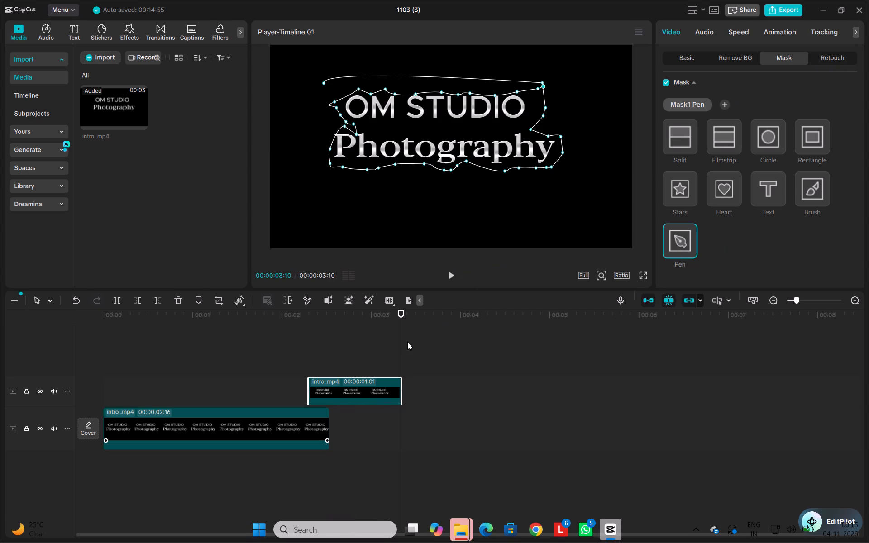
left_click_drag(404, 341, 52, 338)
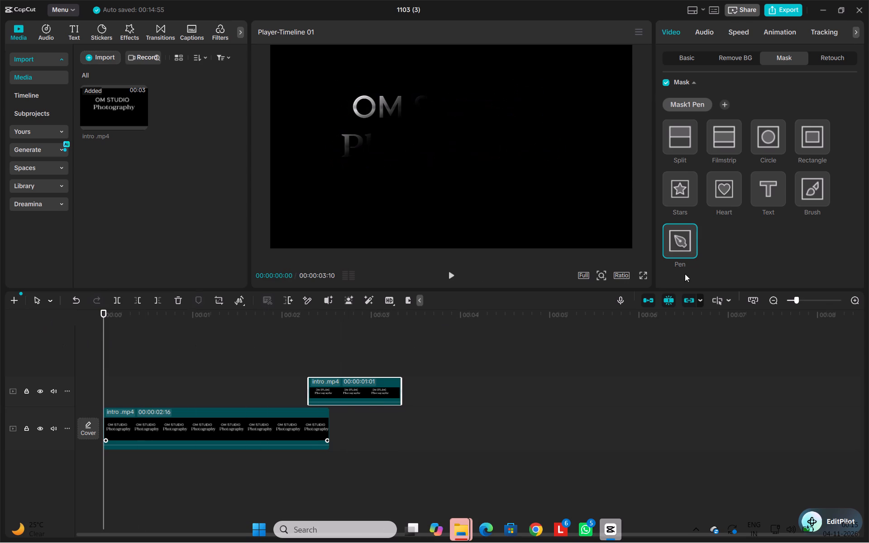
left_click(645, 277)
key("space")
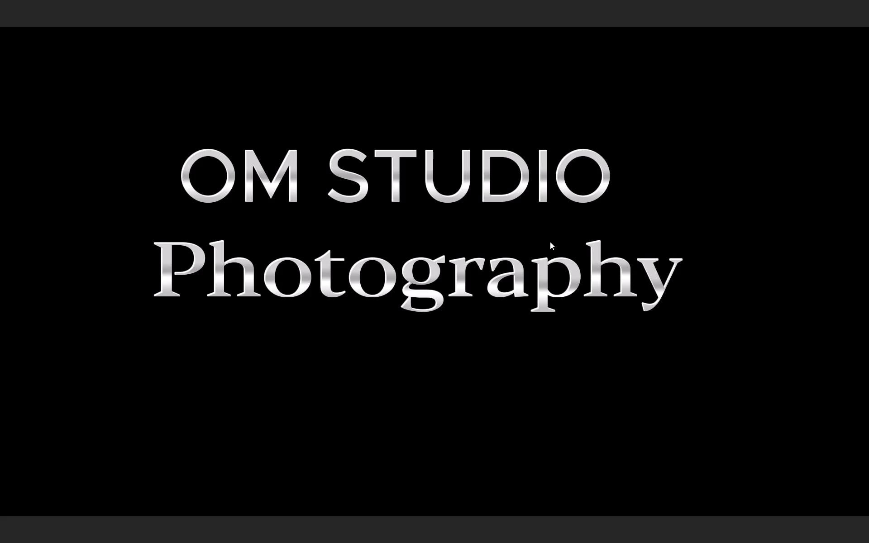
key("Escape")
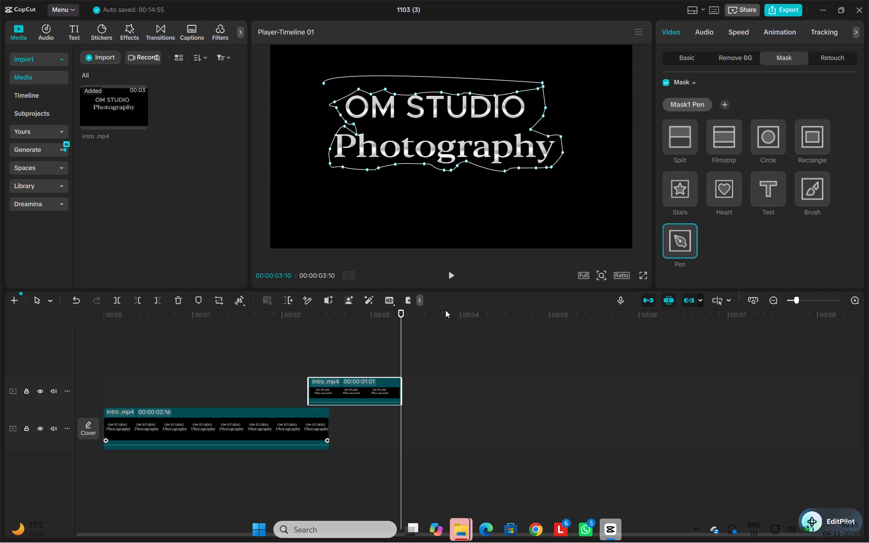
Switch the upper clip's mask to Filmstrip at 00:00:02:09 and move it up over the title, to X -4, Y 67.
left_click_drag(403, 334, 346, 343)
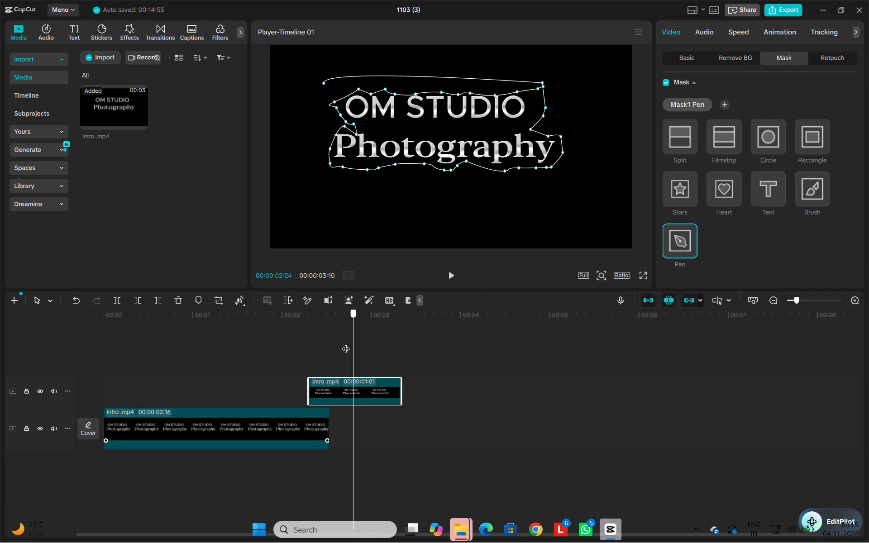
left_click_drag(346, 343, 310, 358)
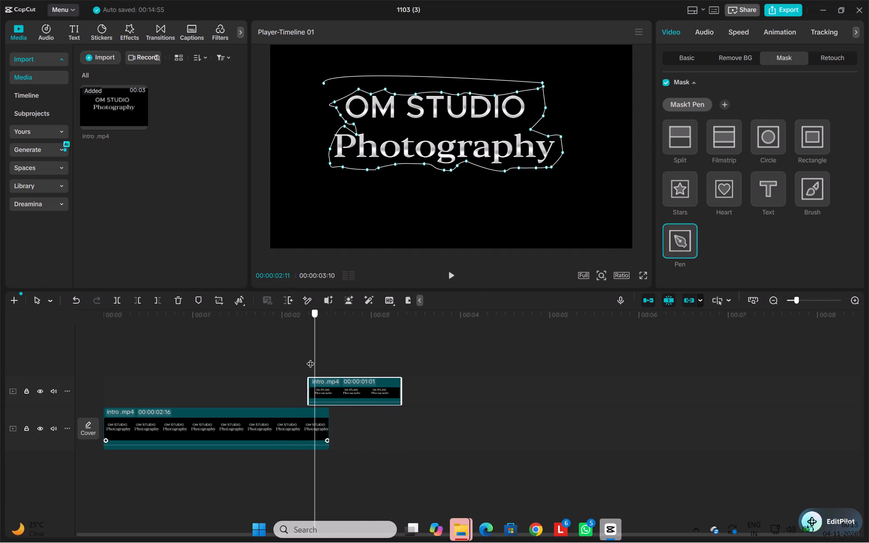
left_click_drag(310, 358, 311, 356)
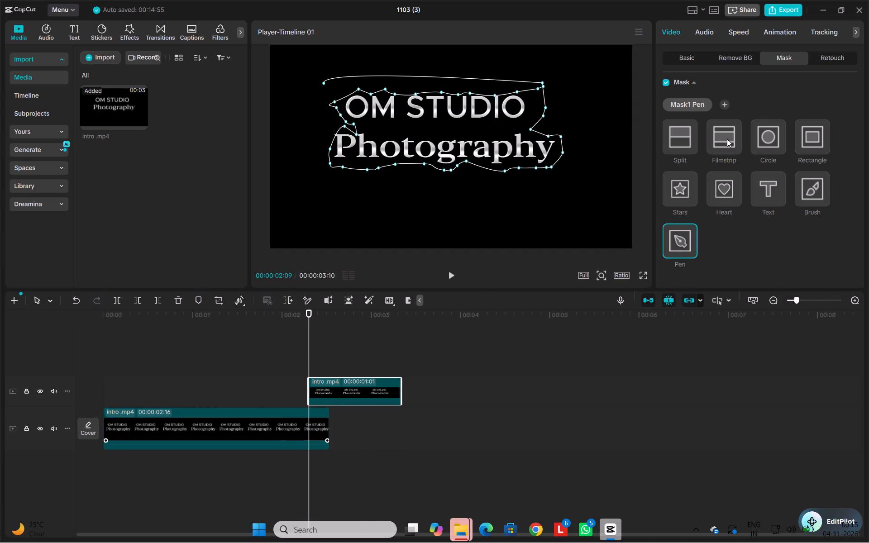
left_click(718, 138)
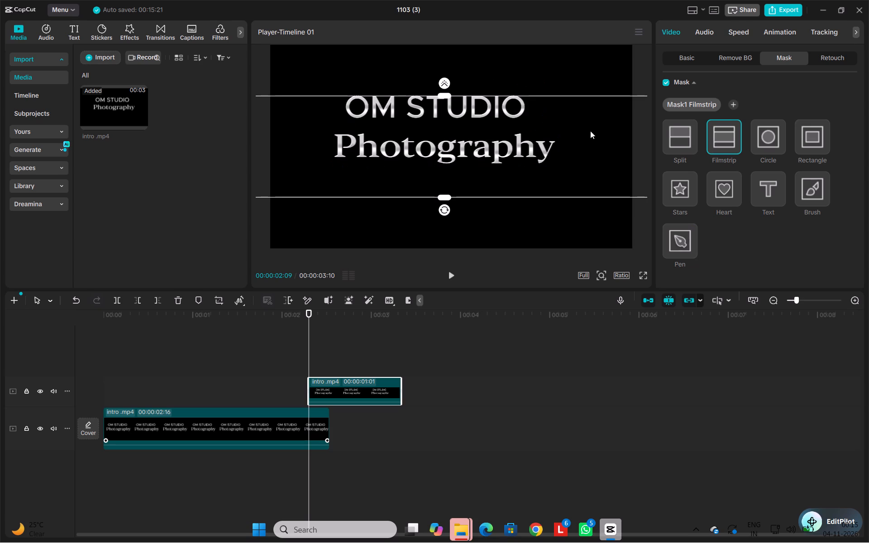
left_click_drag(582, 127, 581, 114)
left_click(728, 143)
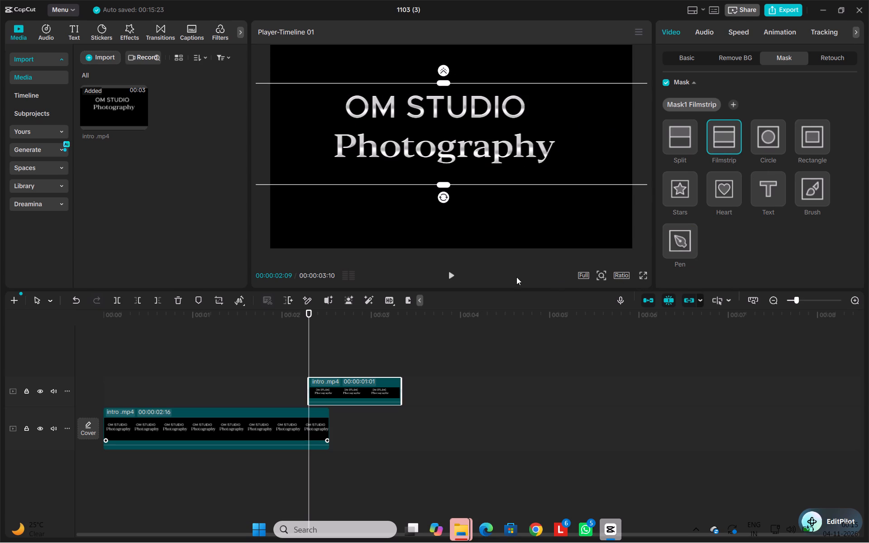
left_click(508, 292)
Enlarge the preview area and add a keyframe for all mask settings at the upper clip's start, 00:00:02:09.
left_click_drag(497, 290, 477, 444)
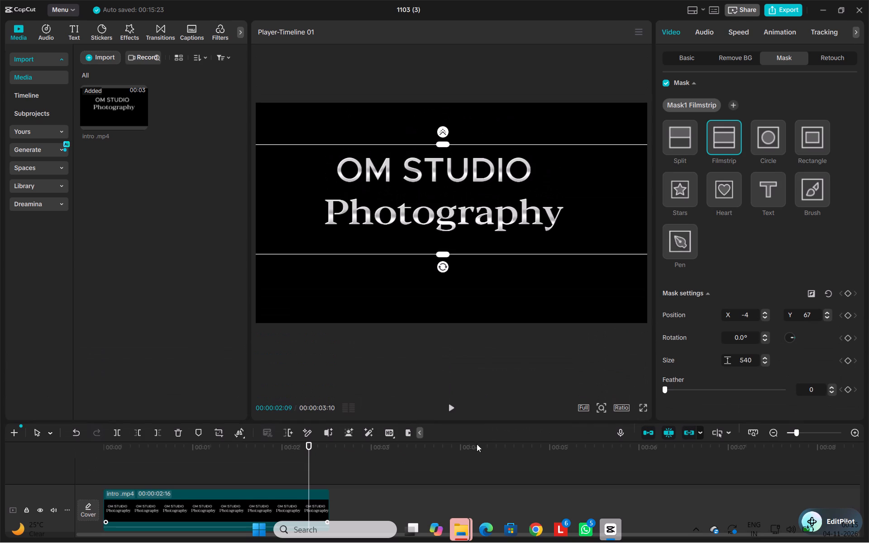
left_click_drag(477, 444, 506, 398)
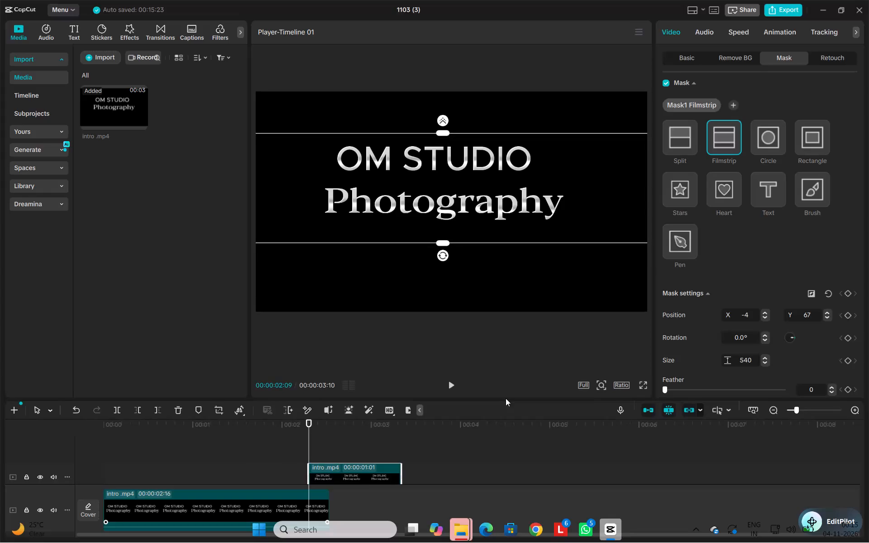
left_click_drag(506, 398, 503, 397)
left_click(848, 293)
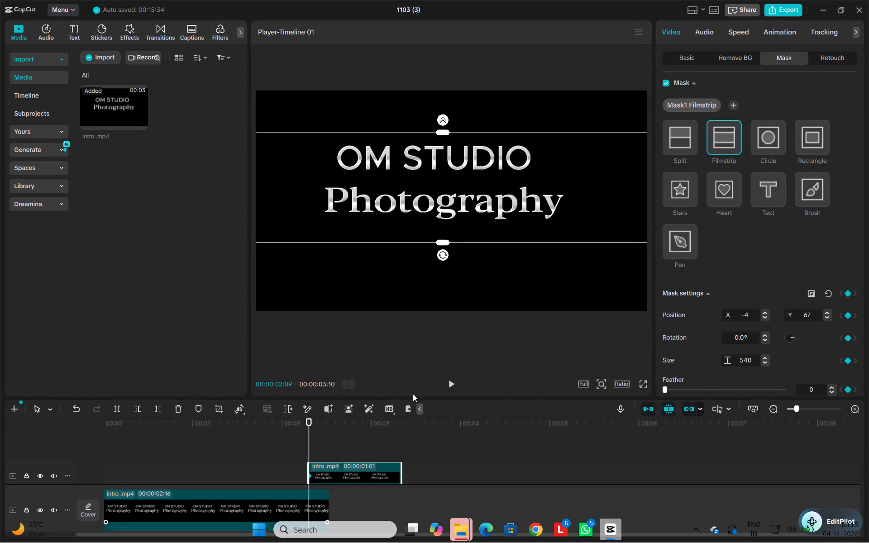
Add a second keyframe for all mask settings at the upper clip's end, 00:00:03:10.
left_click_drag(311, 441, 387, 461)
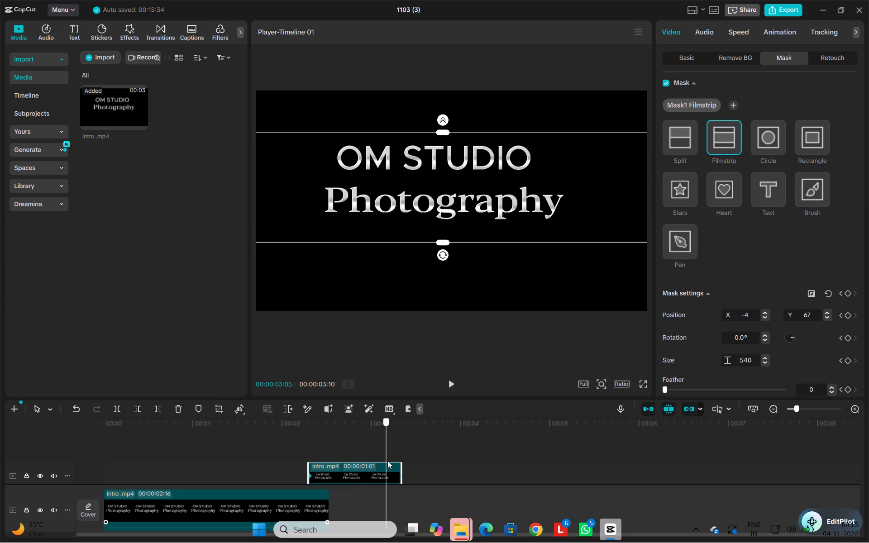
left_click_drag(387, 461, 397, 465)
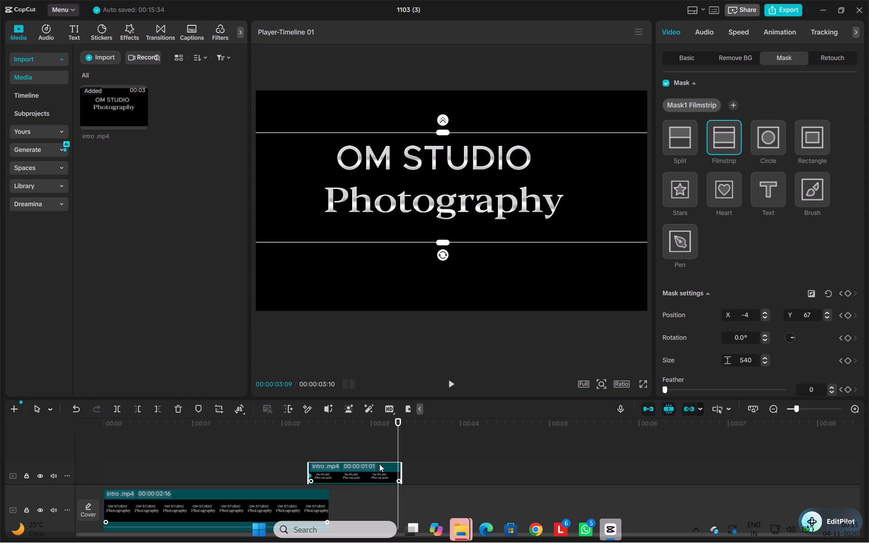
left_click(310, 475)
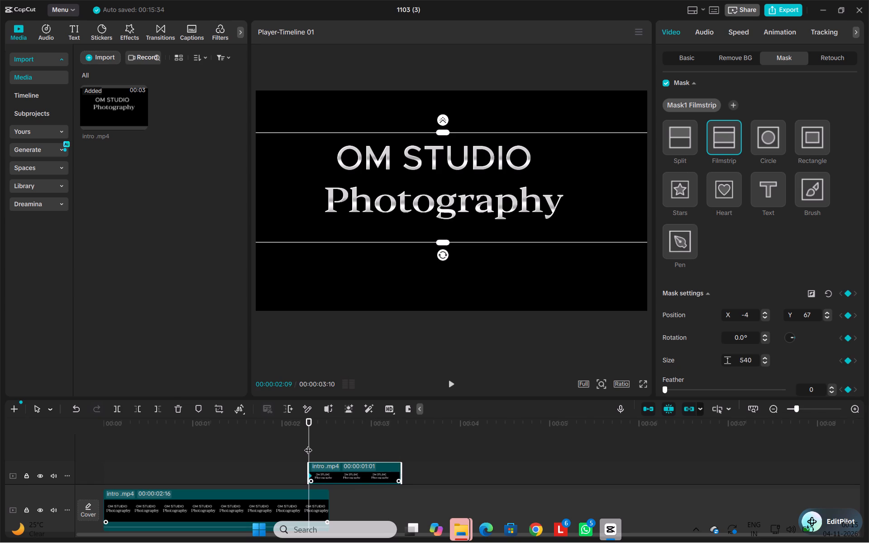
left_click_drag(308, 444, 400, 464)
left_click(847, 292)
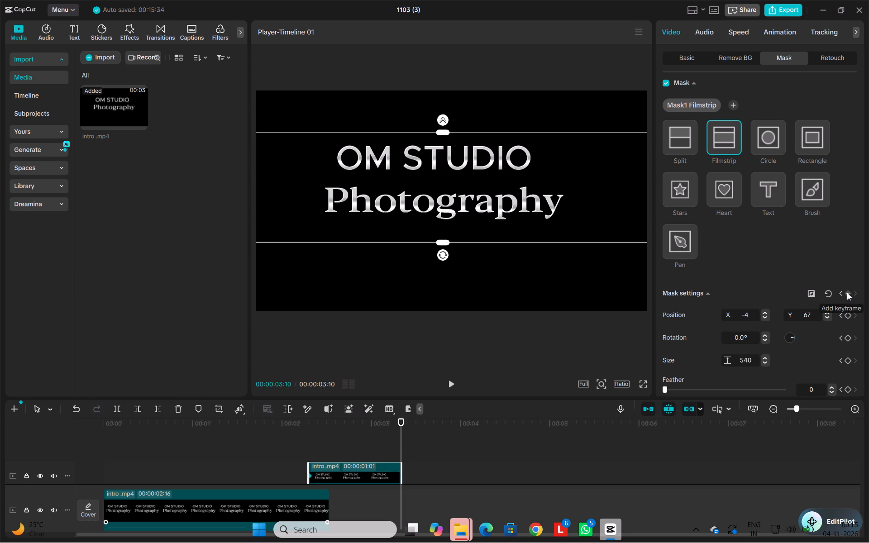
Play the intro from the beginning to check the keyframed Filmstrip mask.
left_click_drag(403, 431, 20, 384)
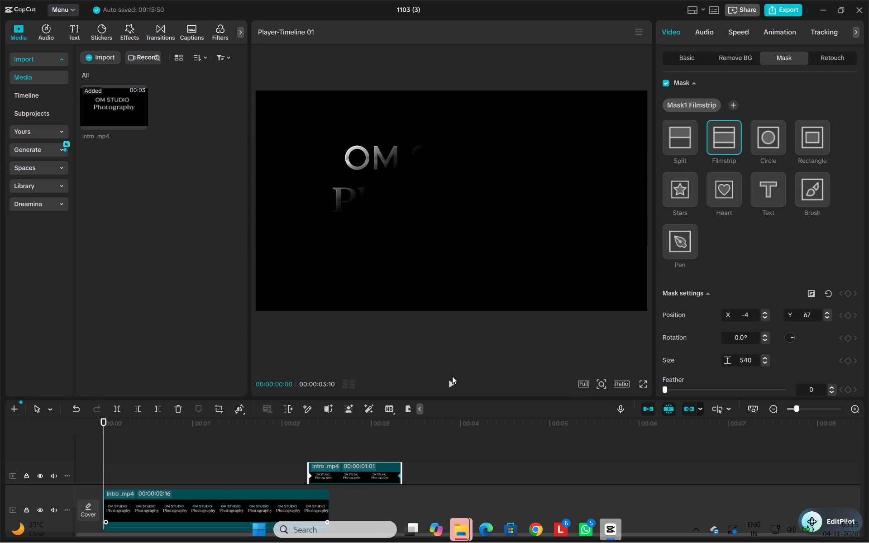
left_click(450, 382)
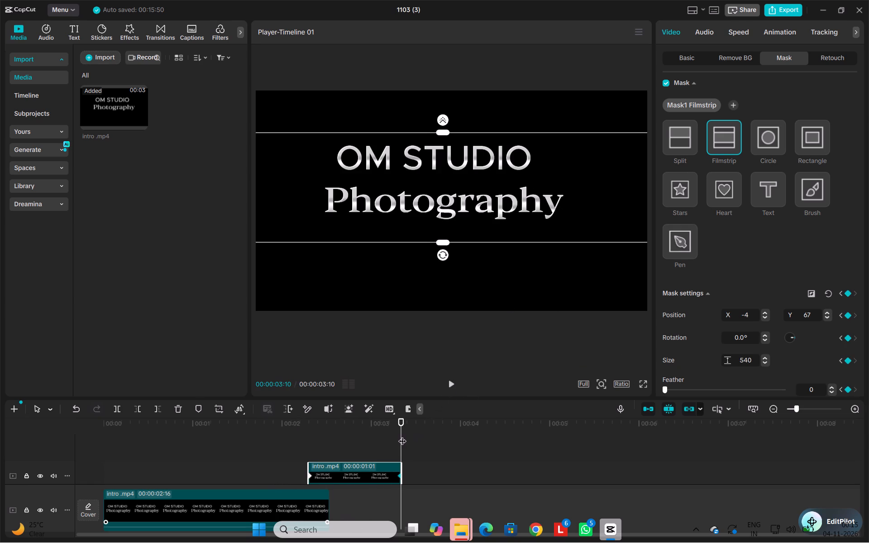
At the upper clip's first mask keyframe, 00:00:02:09, shrink the Filmstrip mask to a size of about 96.
left_click_drag(402, 435, 305, 419)
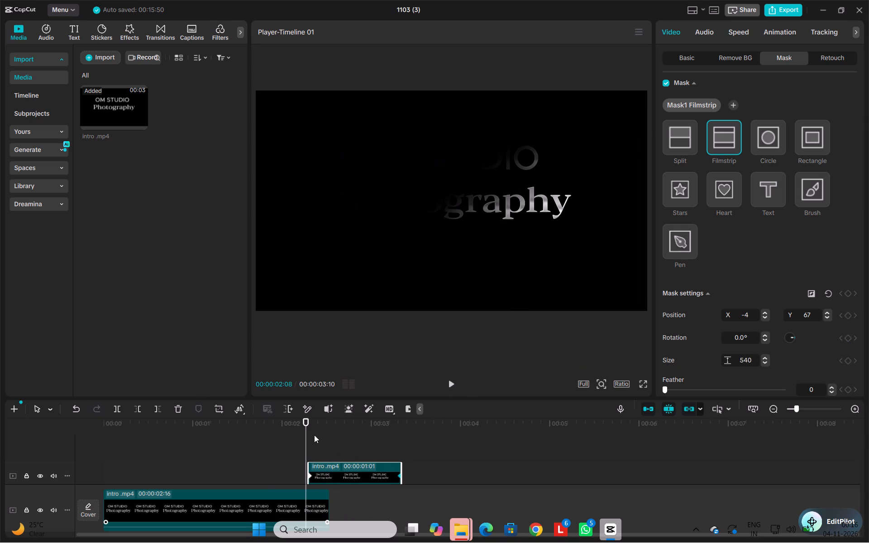
left_click(311, 477)
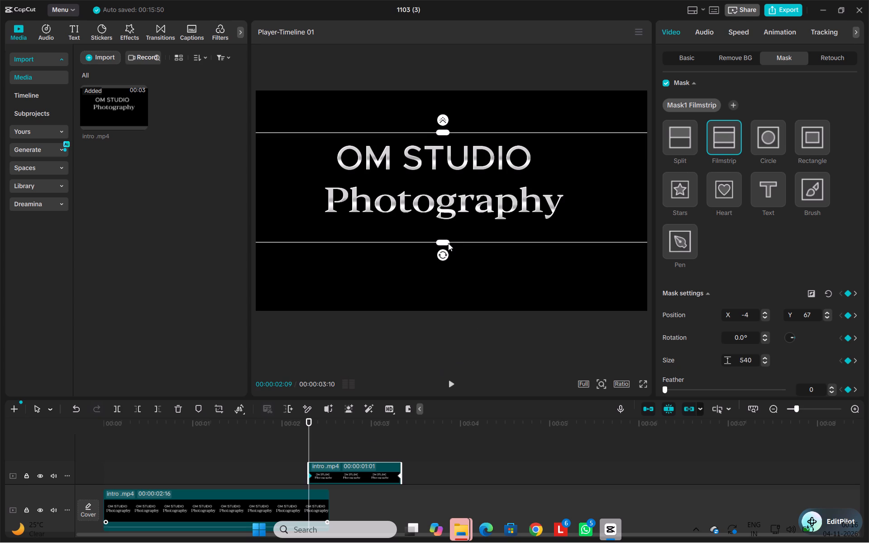
left_click_drag(445, 242, 484, 196)
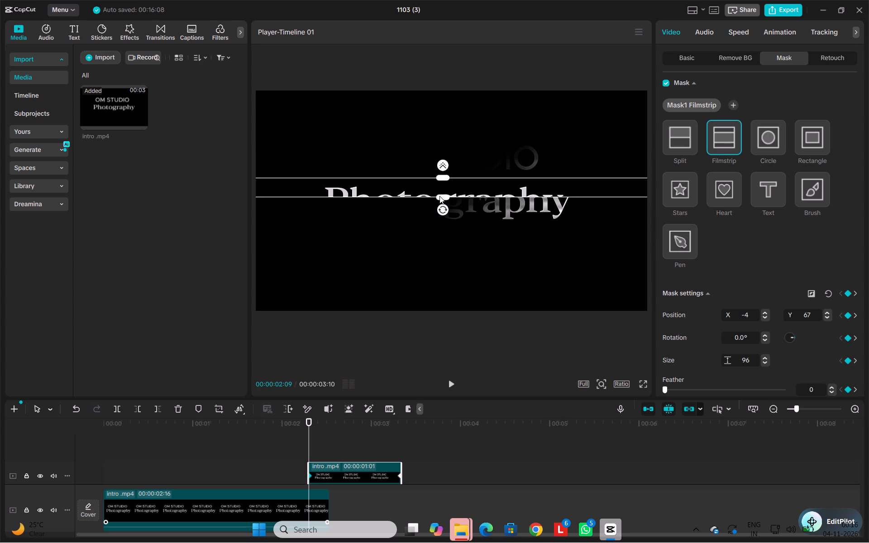
At the upper clip's first mask keyframe, move the Filmstrip mask to about X 59, Y 231 and enlarge it to a size of about 944.
left_click_drag(439, 191, 451, 167)
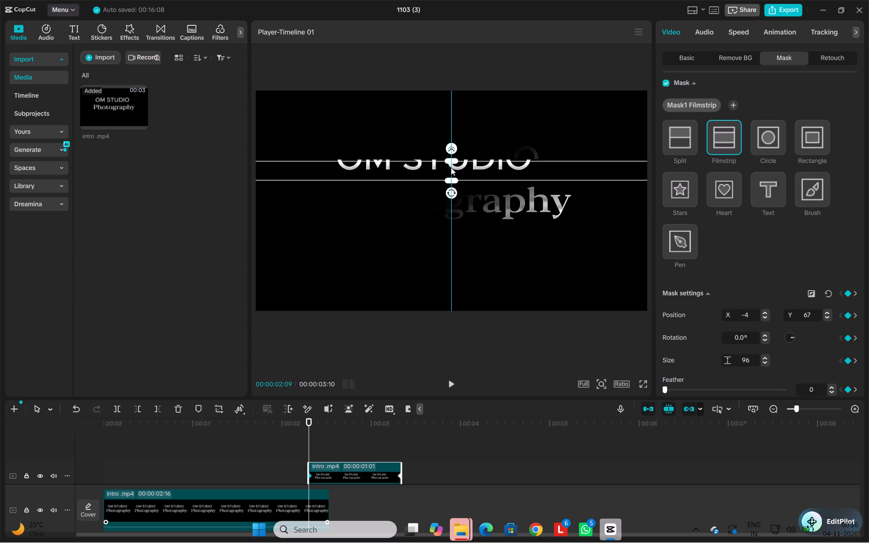
left_click_drag(451, 167, 453, 157)
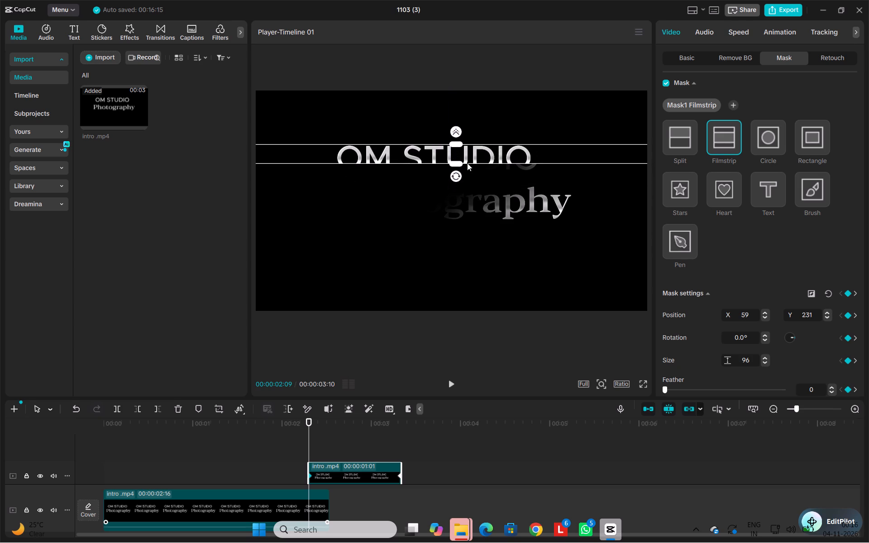
left_click_drag(459, 162, 451, 187)
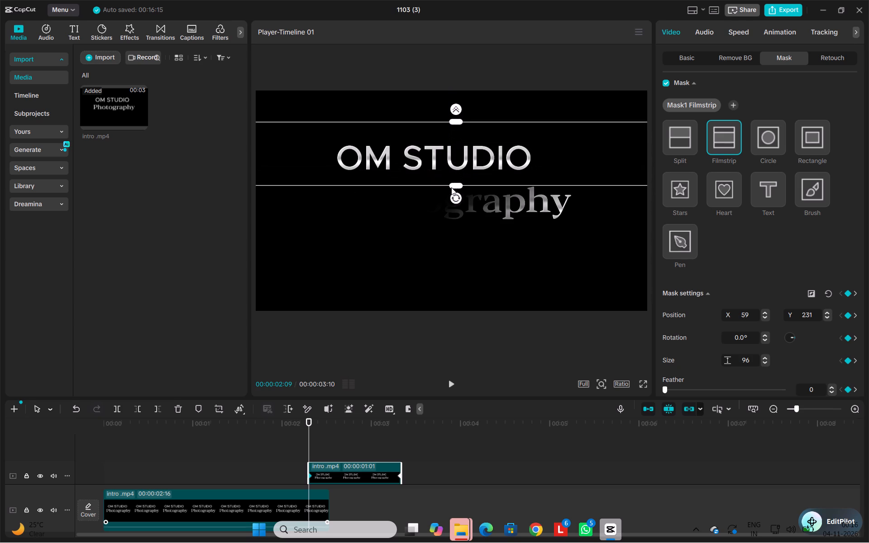
left_click_drag(451, 187, 441, 248)
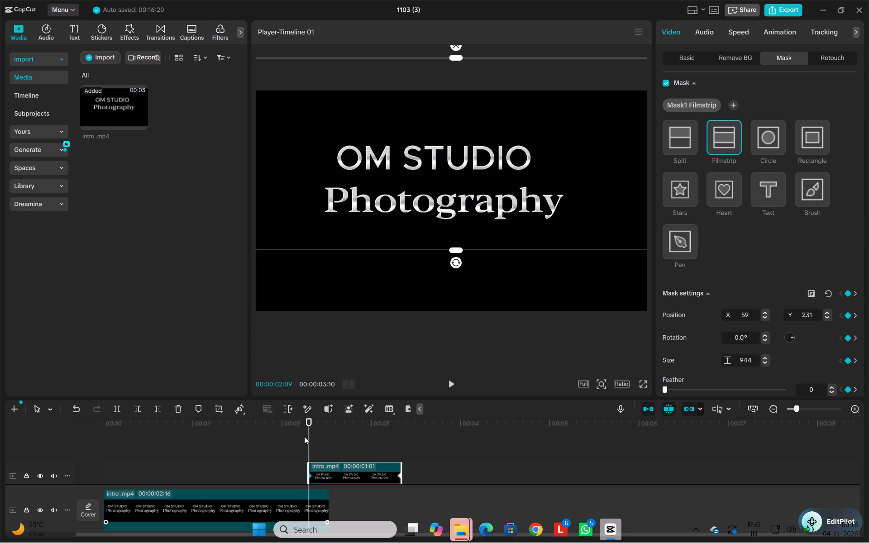
Scrub back and forth through the timeline to examine the upper clip's mask movement between its two keyframes.
left_click_drag(308, 439, 396, 469)
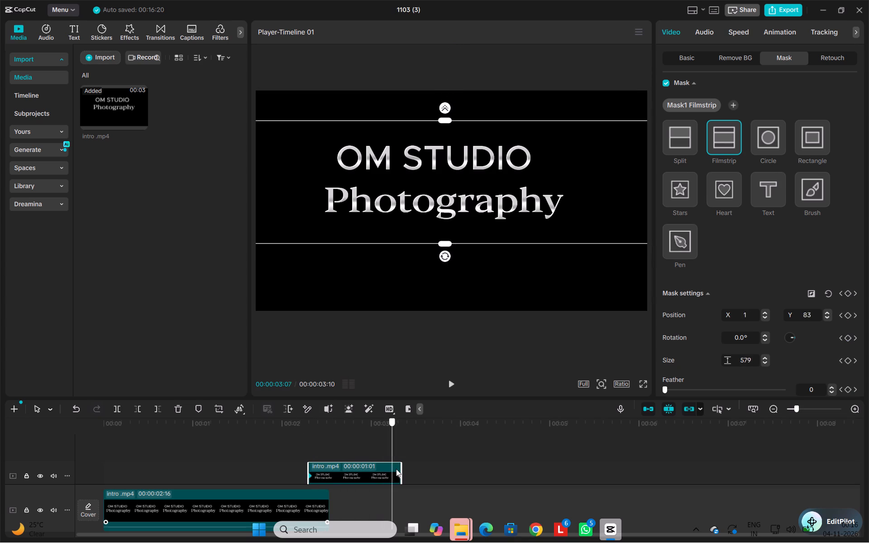
left_click_drag(396, 469, 380, 474)
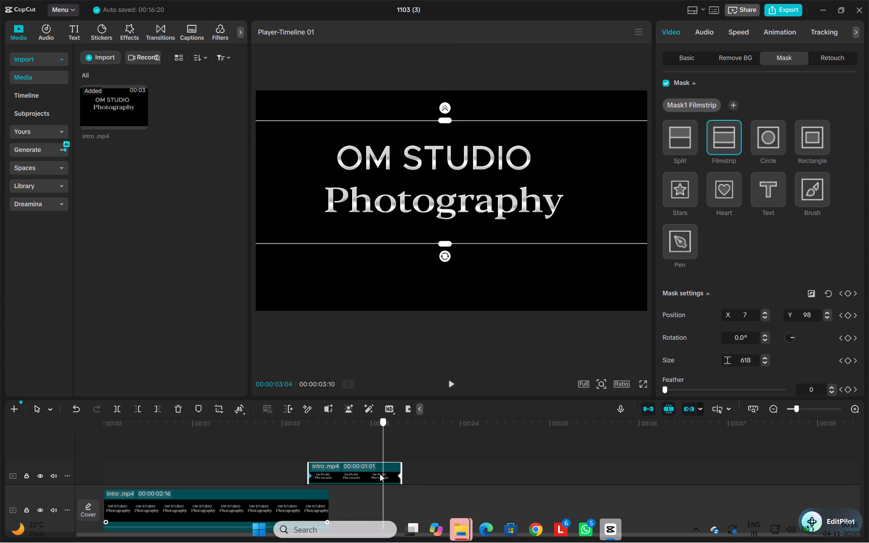
left_click_drag(380, 474, 318, 479)
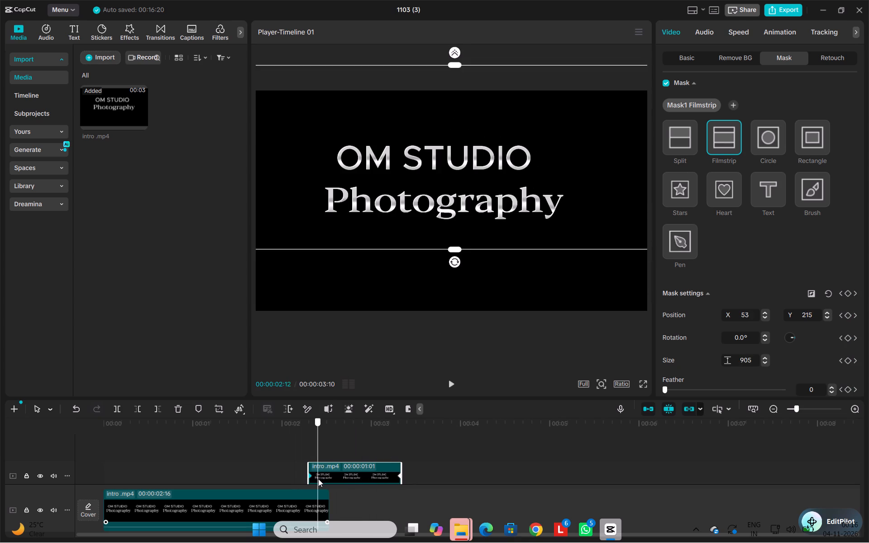
left_click_drag(318, 479, 435, 505)
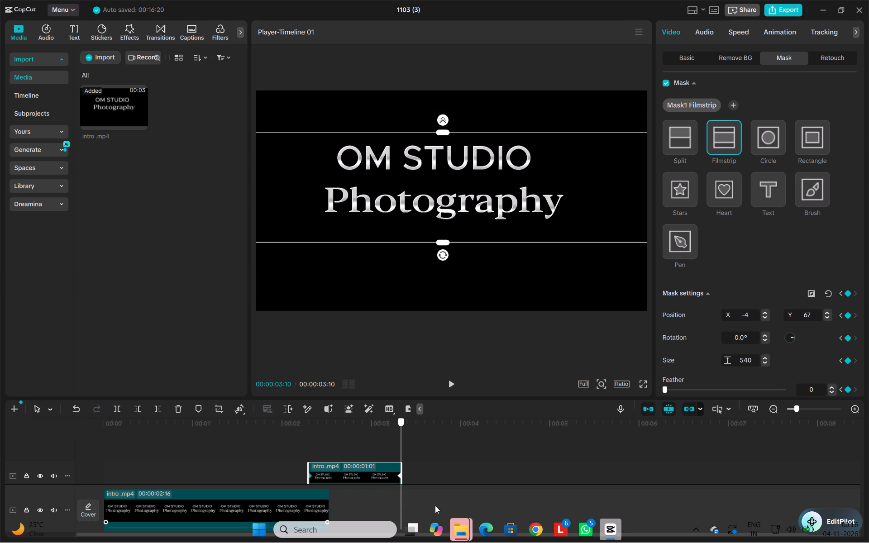
left_click_drag(435, 505, 244, 486)
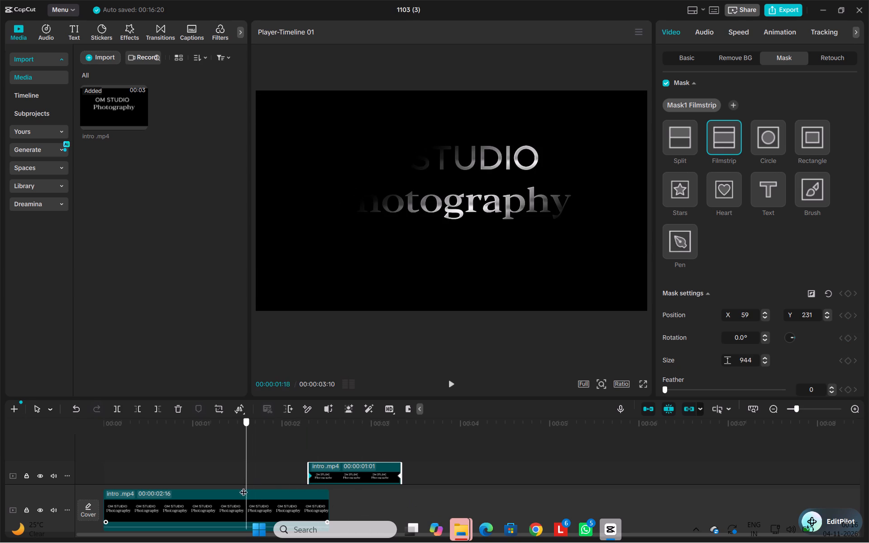
left_click_drag(244, 486, 310, 495)
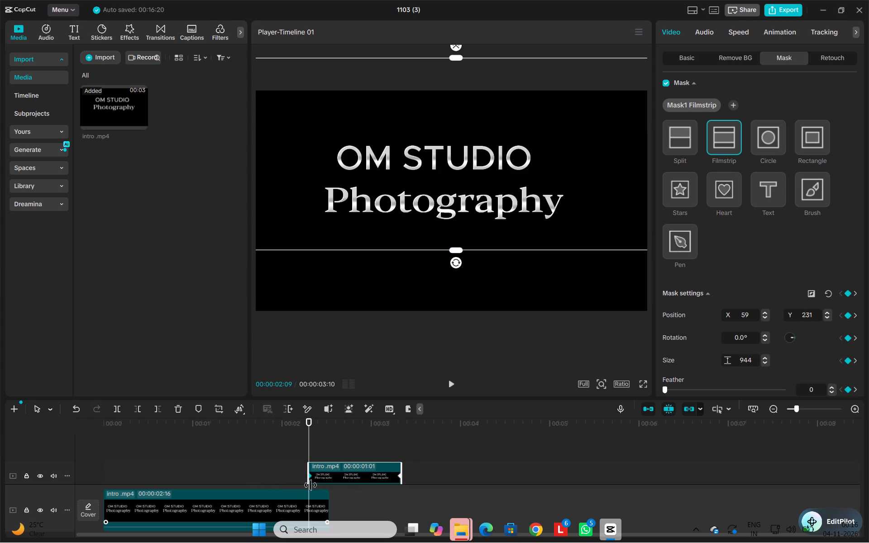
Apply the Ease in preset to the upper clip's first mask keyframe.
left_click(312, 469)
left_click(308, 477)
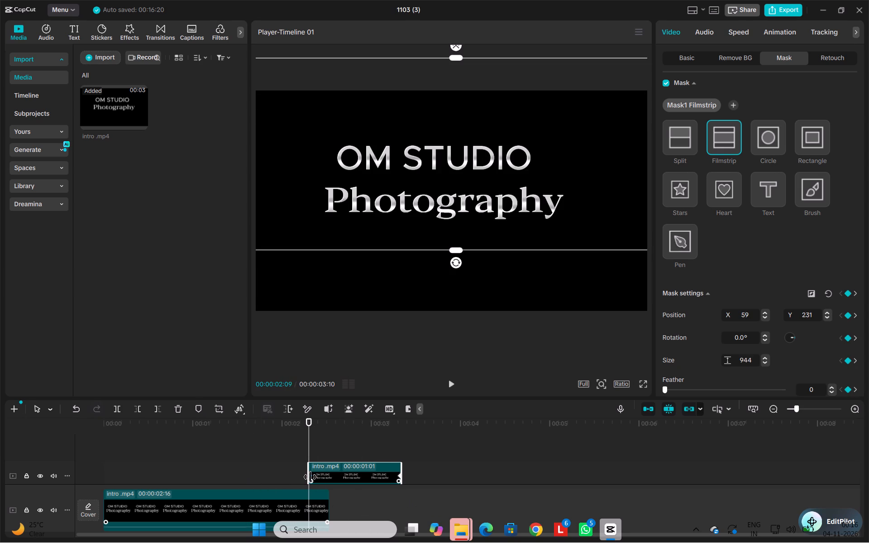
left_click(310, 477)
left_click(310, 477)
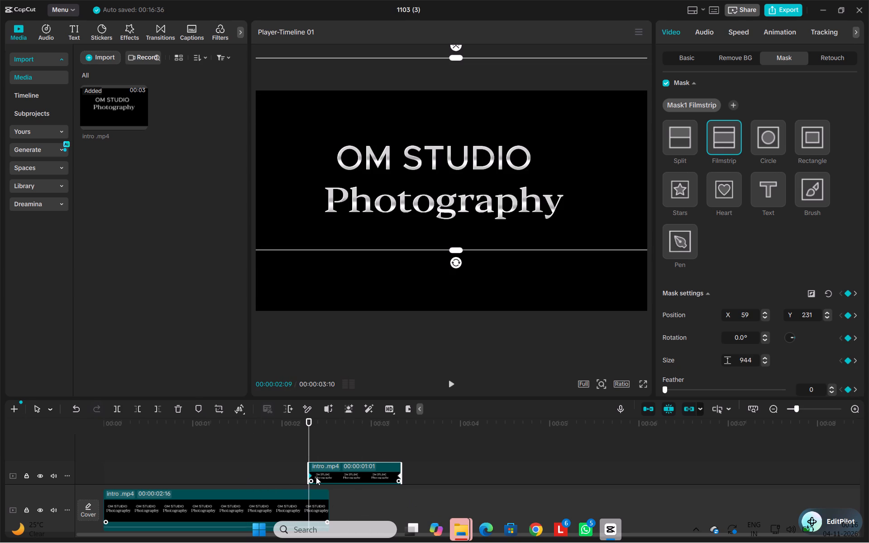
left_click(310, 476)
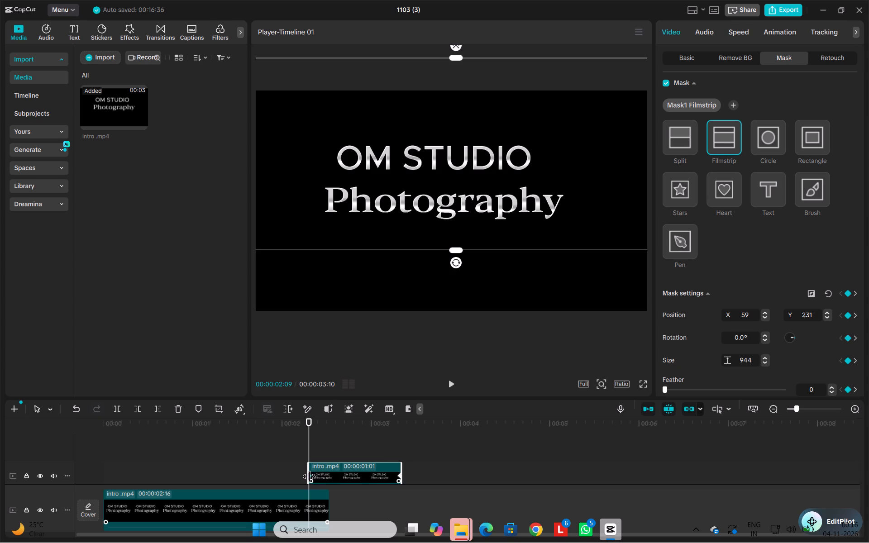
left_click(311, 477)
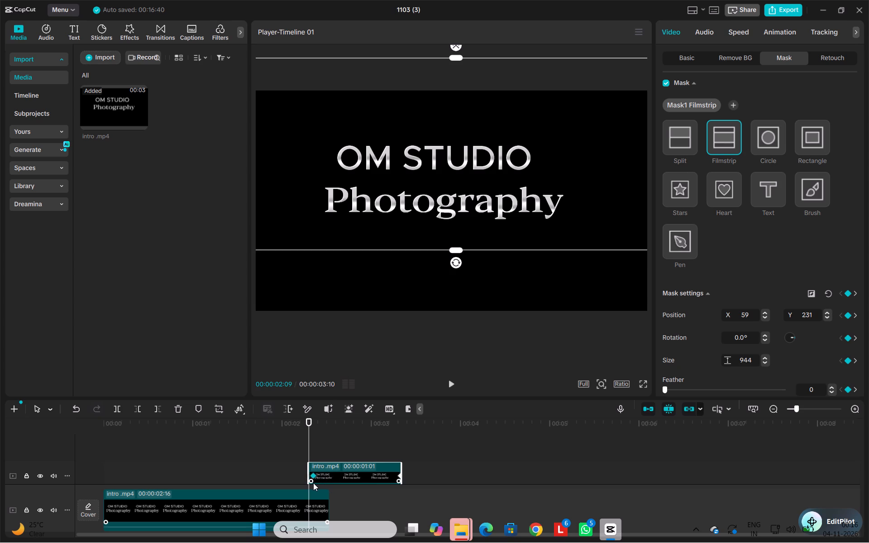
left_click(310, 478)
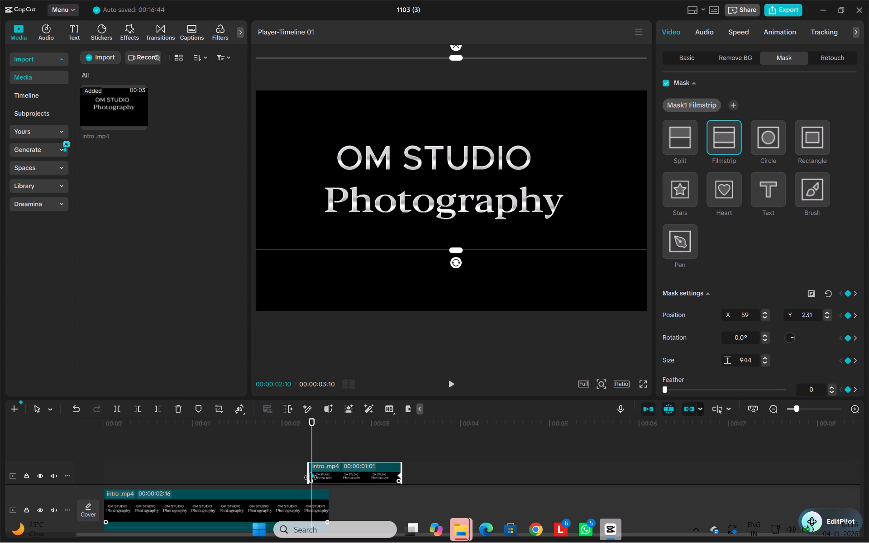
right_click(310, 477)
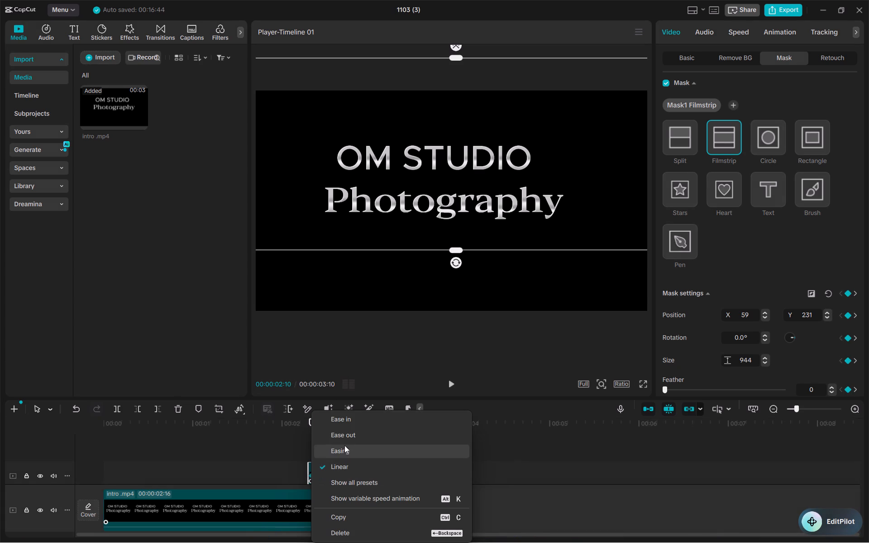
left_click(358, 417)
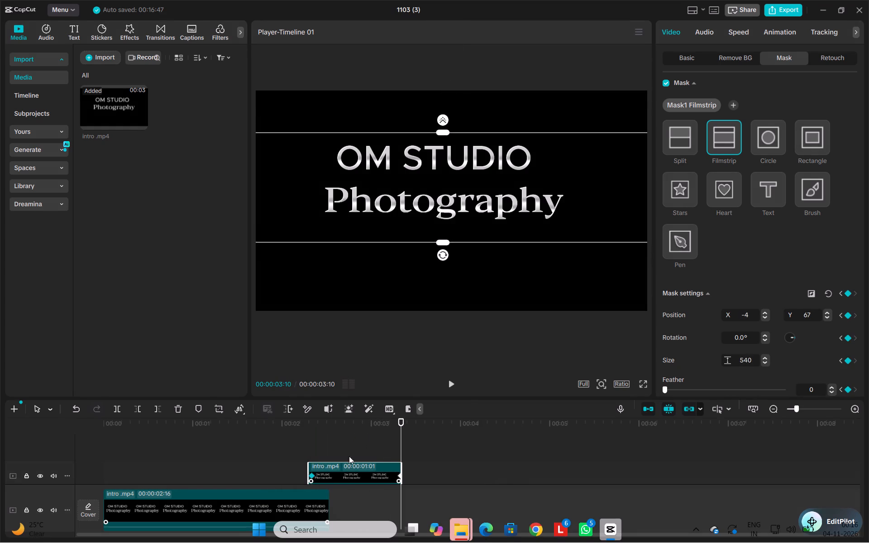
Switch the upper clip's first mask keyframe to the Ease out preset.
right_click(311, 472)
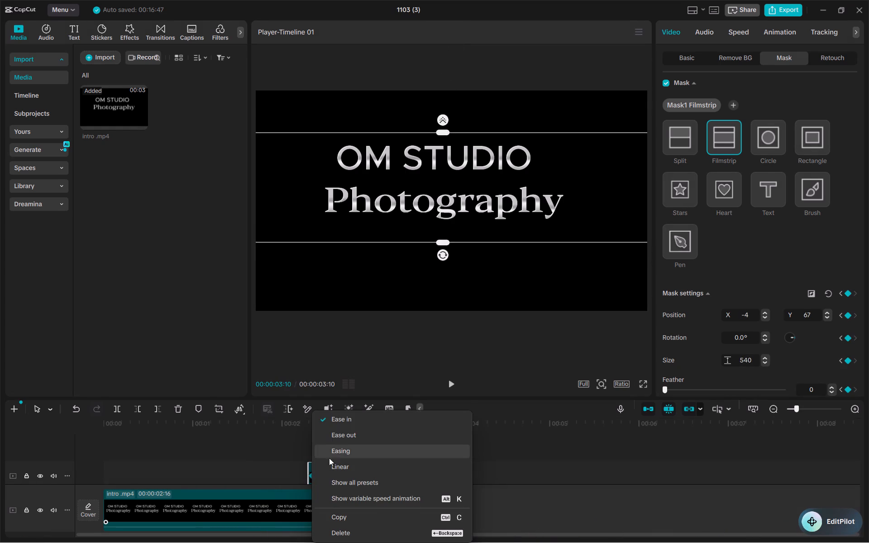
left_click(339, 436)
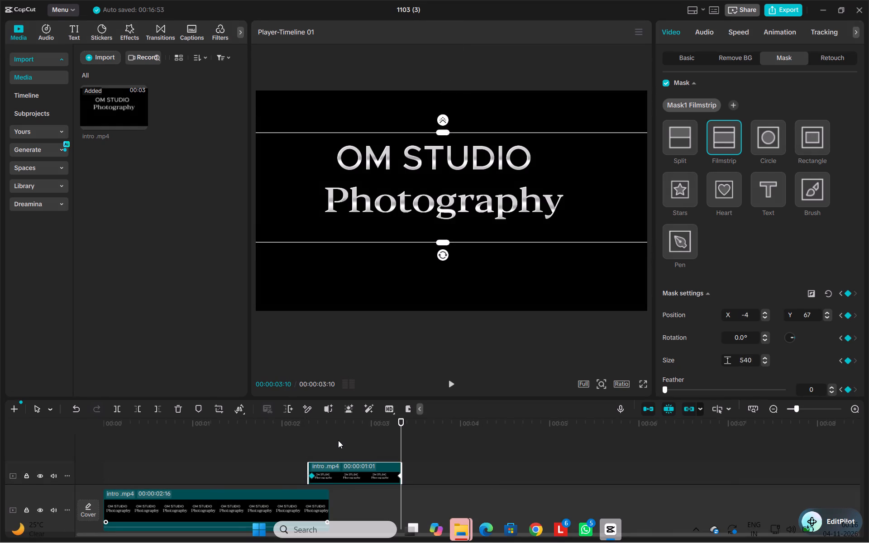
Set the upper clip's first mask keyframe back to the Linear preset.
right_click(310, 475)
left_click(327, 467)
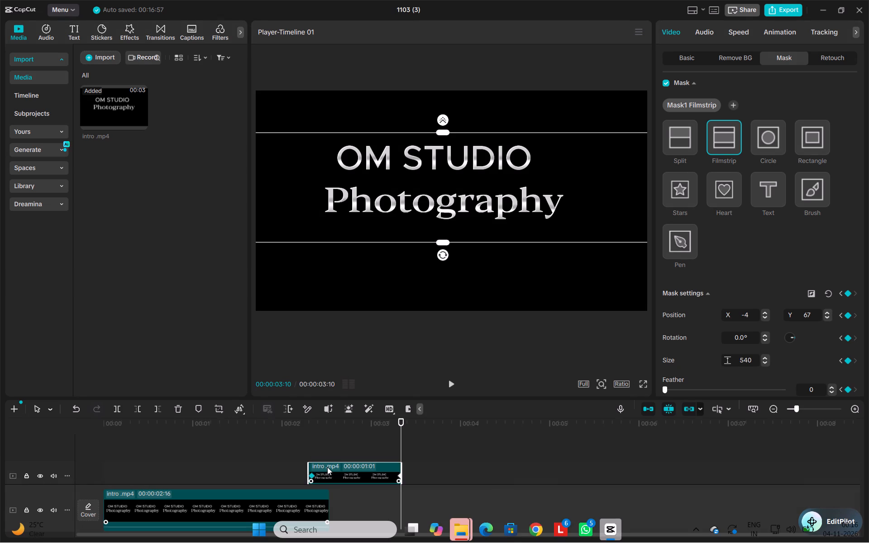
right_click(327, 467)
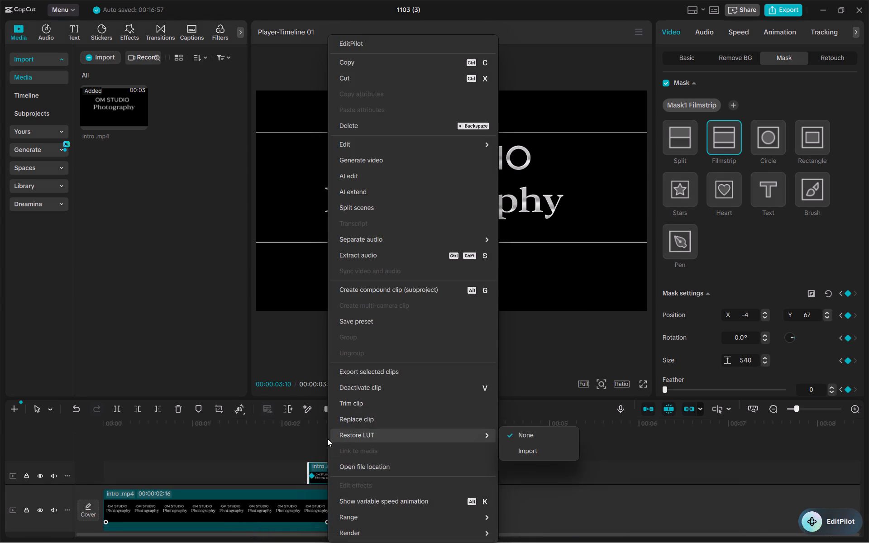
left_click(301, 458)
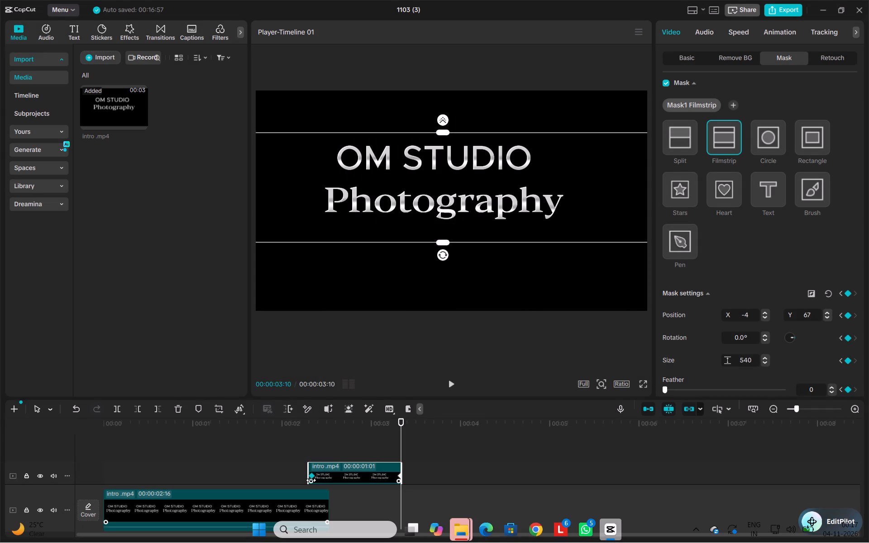
Show the variable speed animation graph for the upper clip's keyframes.
right_click(311, 476)
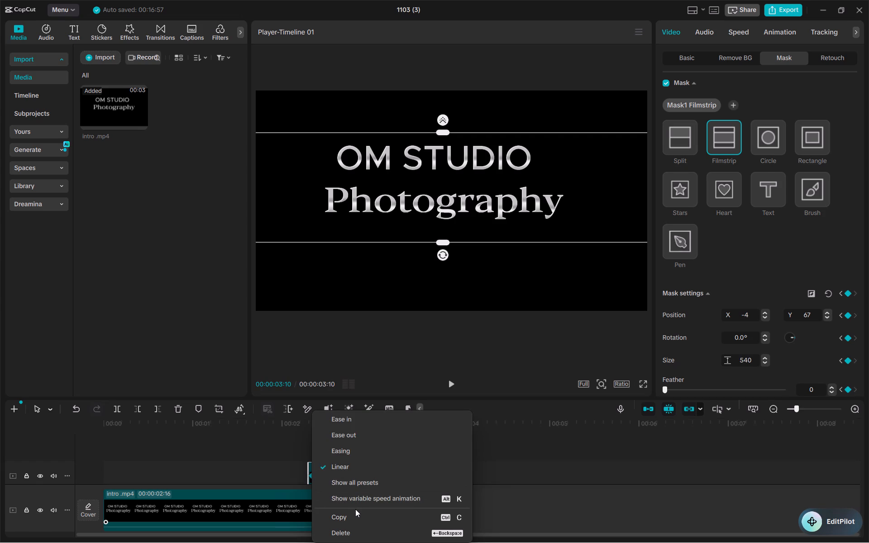
key("alt+k")
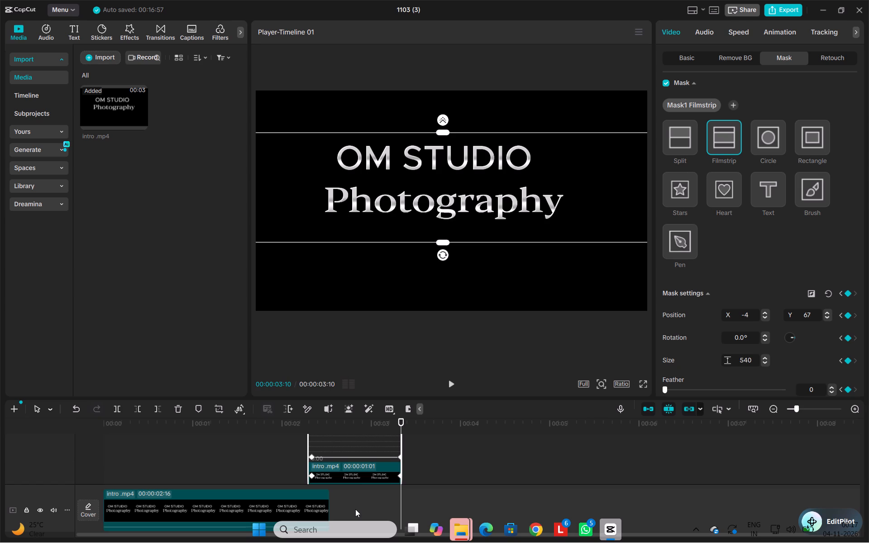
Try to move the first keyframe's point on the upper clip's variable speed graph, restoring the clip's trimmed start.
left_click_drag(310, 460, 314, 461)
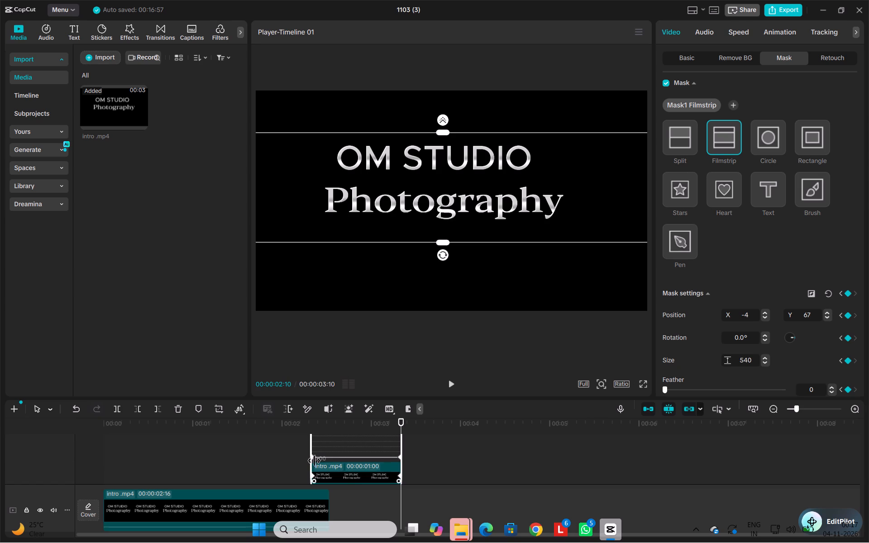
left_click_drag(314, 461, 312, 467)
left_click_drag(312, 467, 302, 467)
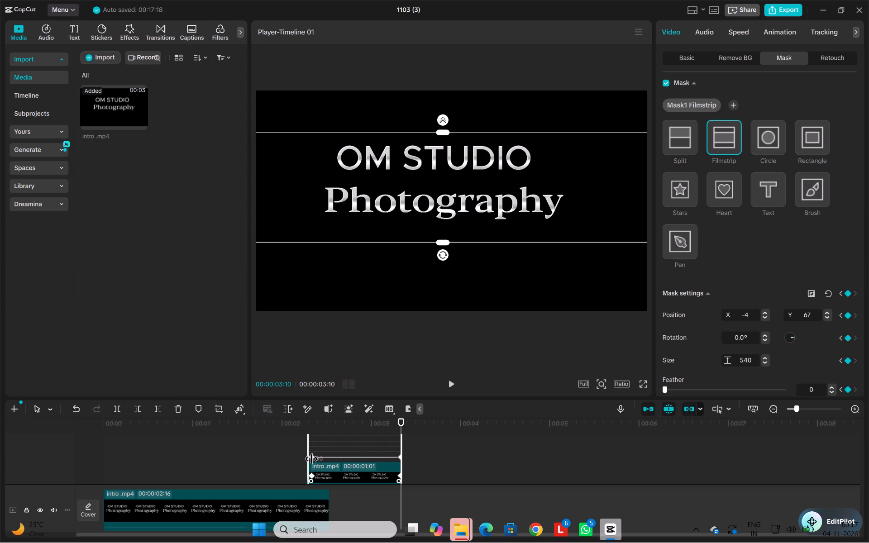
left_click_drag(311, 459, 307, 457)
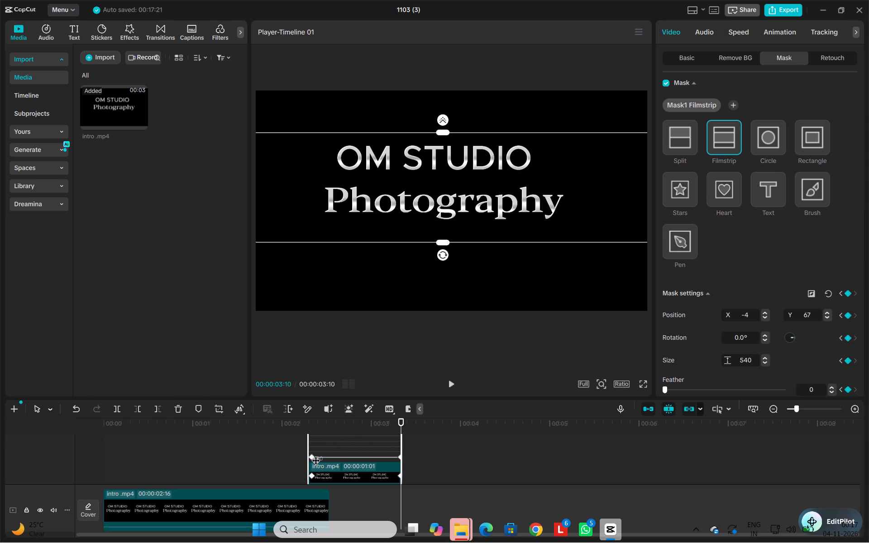
Nudge the first keyframe's point on the upper clip's graph so the mask feather becomes 1, keeping the clip's start at 00:00:02:09.
left_click(316, 460)
left_click_drag(314, 458, 318, 457)
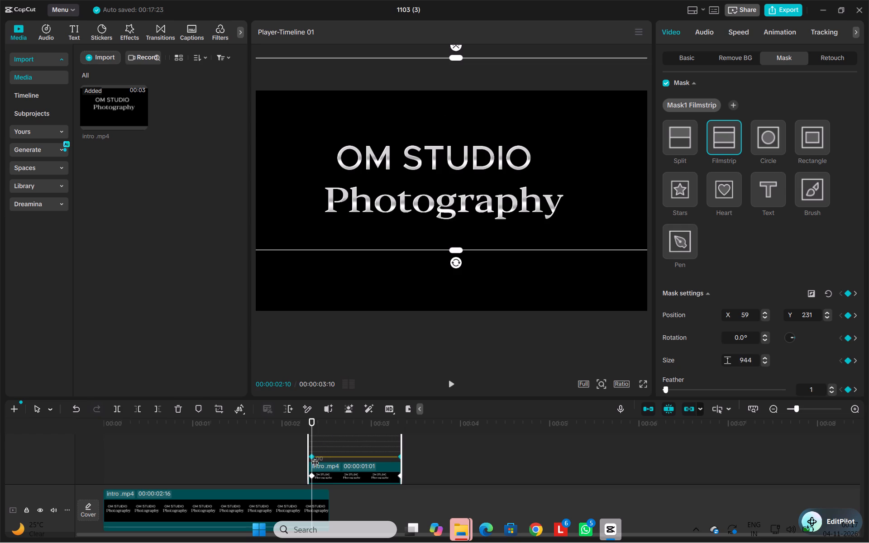
left_click_drag(311, 455, 311, 458)
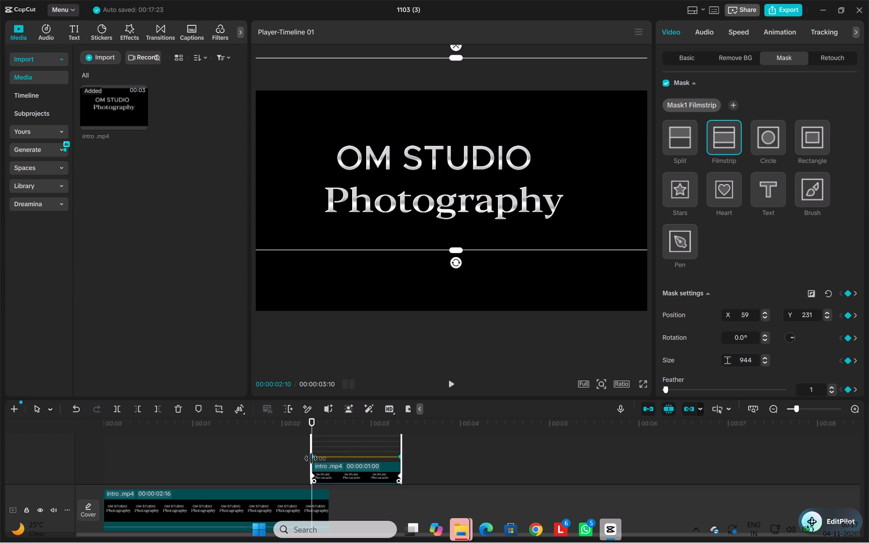
left_click_drag(311, 458, 307, 458)
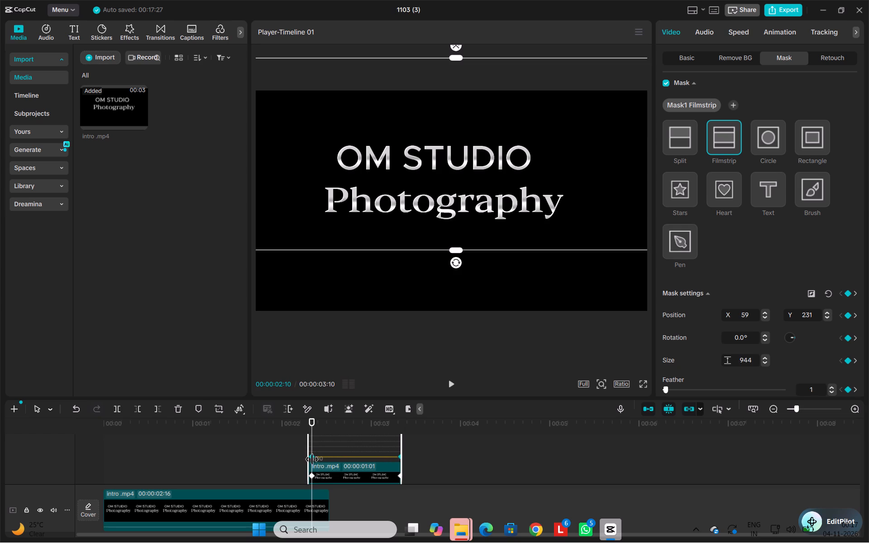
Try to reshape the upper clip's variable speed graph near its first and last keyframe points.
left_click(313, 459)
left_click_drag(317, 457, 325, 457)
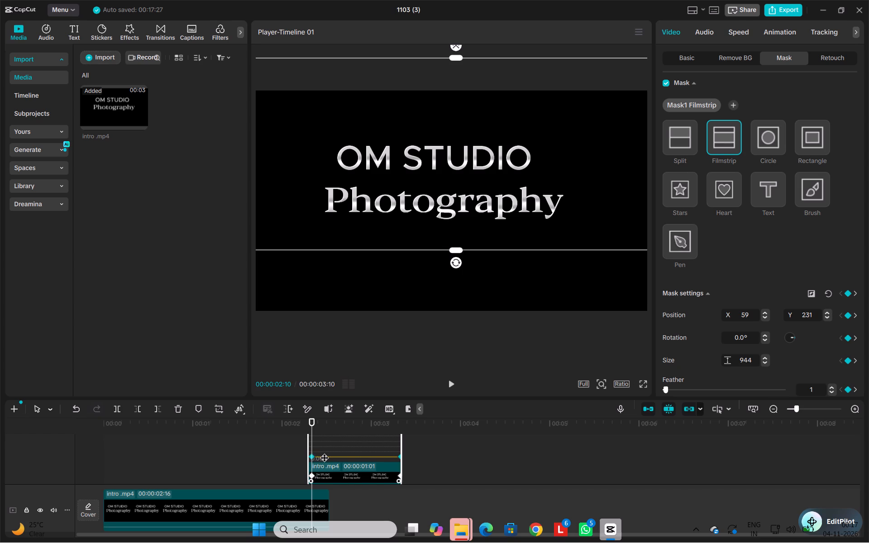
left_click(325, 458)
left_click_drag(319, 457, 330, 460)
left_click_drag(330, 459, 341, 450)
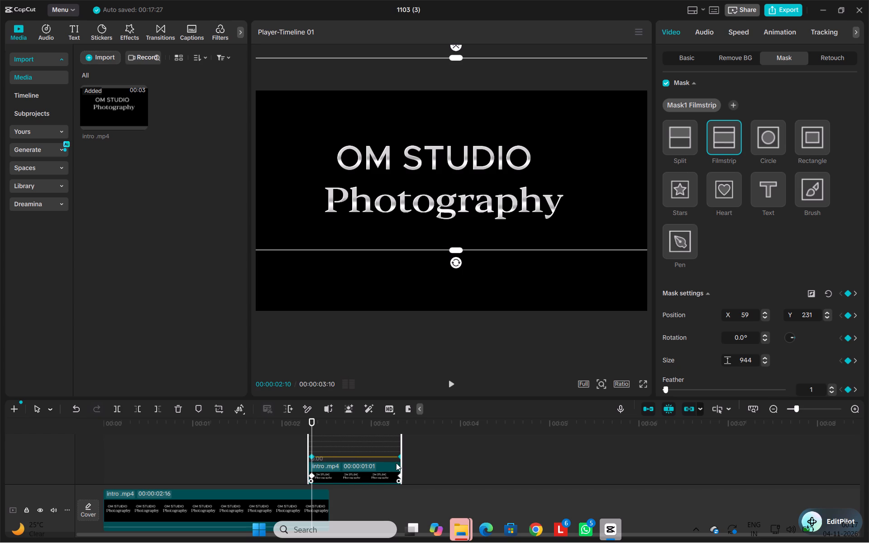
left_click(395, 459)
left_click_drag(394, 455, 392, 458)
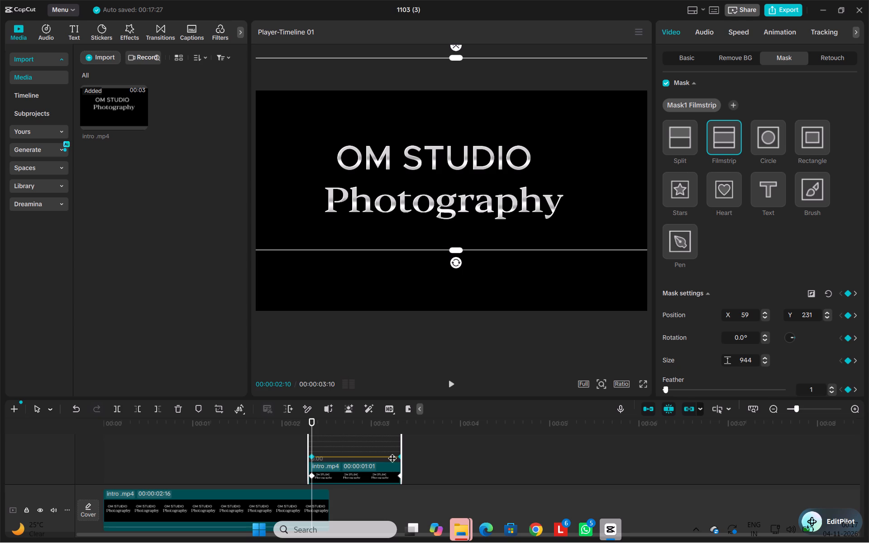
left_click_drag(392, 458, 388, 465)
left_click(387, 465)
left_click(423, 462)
Turn the upper clip into a compound clip (subproject).
right_click(377, 467)
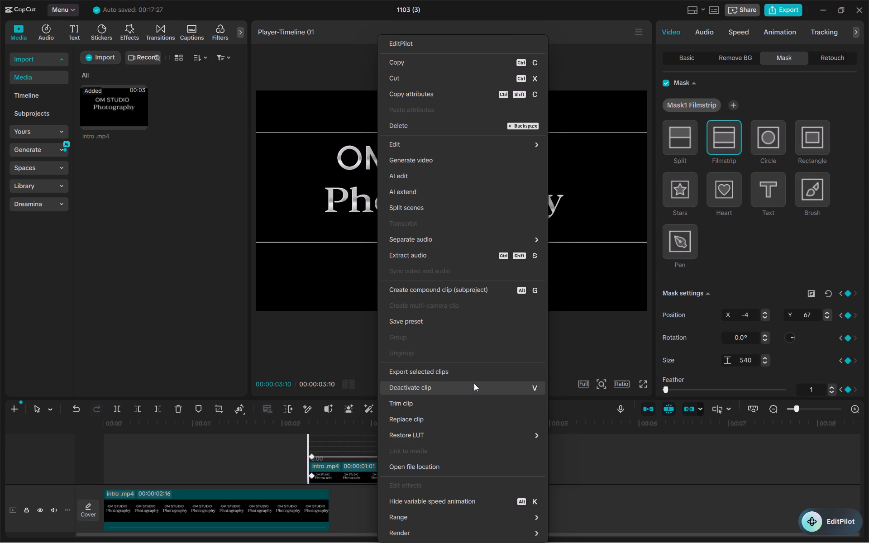
left_click(460, 294)
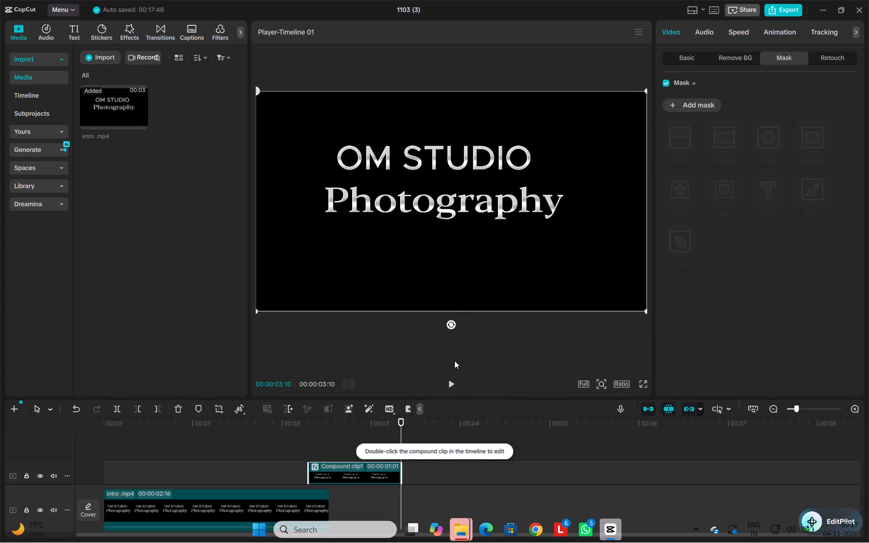
left_click(375, 468)
left_click(369, 467)
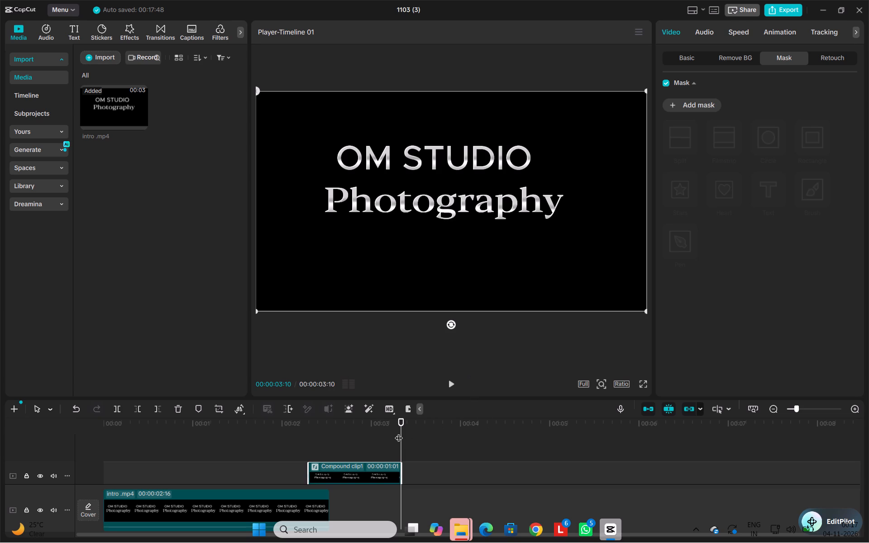
Play the whole intro from the start in full screen and return to the editor.
left_click_drag(401, 427, 44, 326)
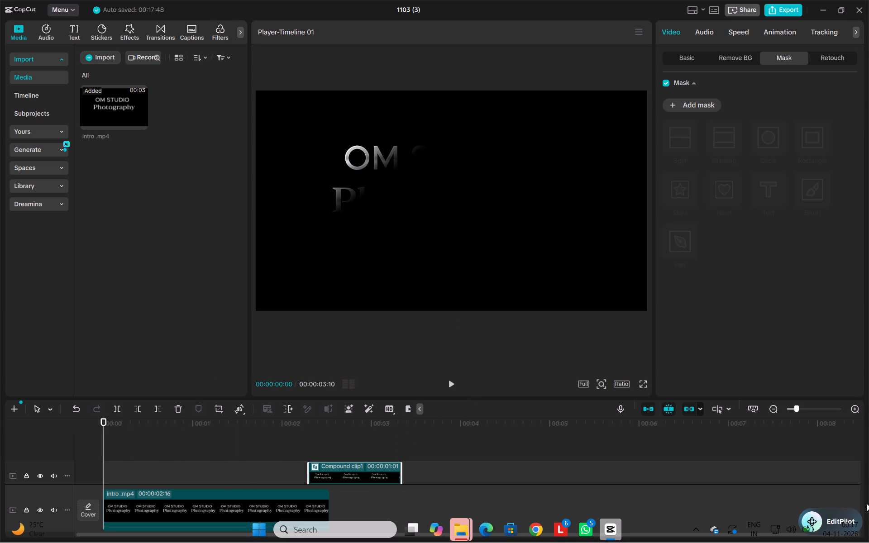
left_click(647, 383)
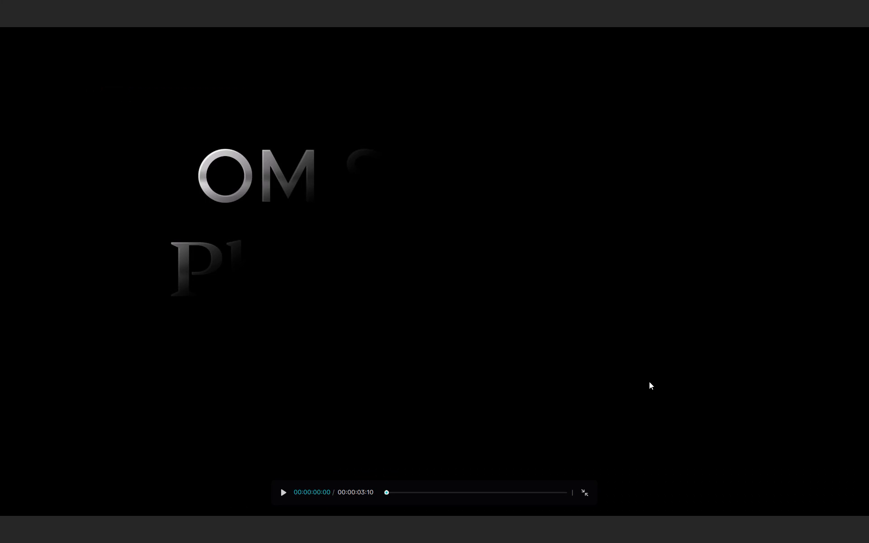
key("space")
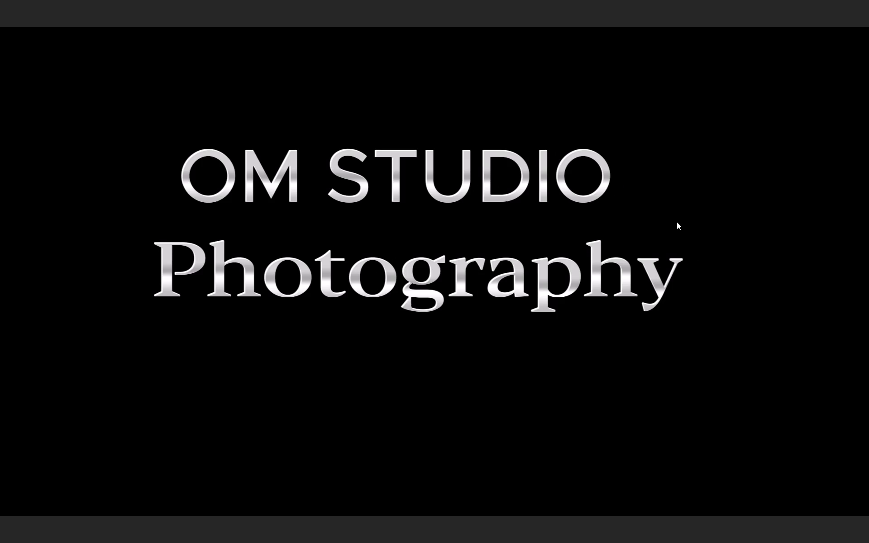
key("Escape")
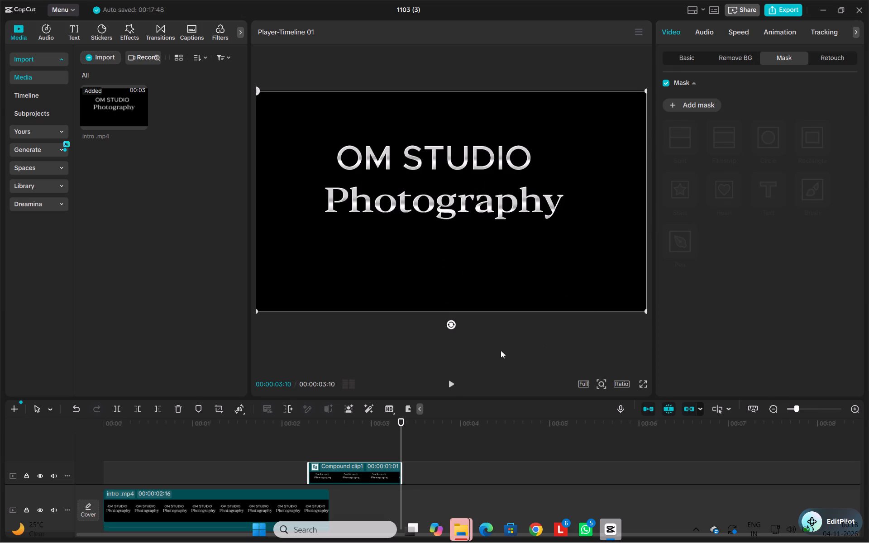
Add a Filmstrip mask to the compound clip at its start, 00:00:02:09.
left_click_drag(402, 428, 348, 397)
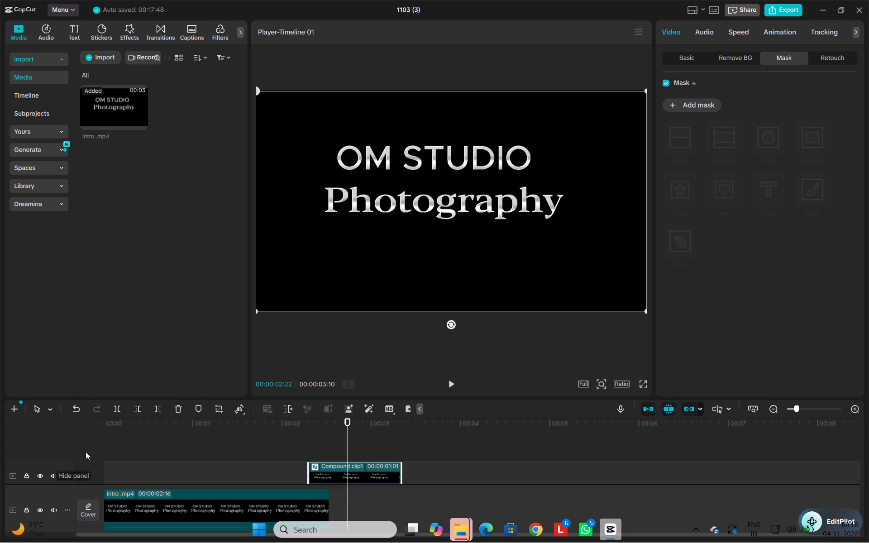
left_click_drag(349, 441, 330, 443)
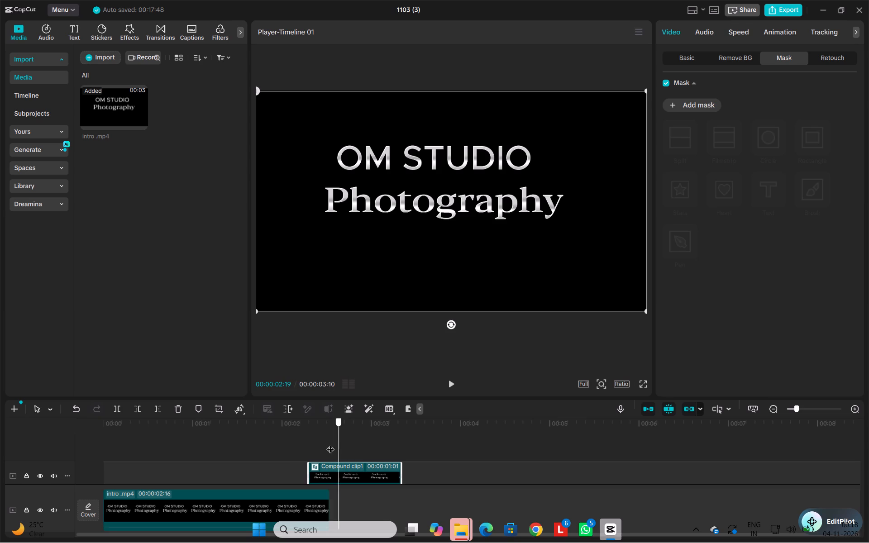
left_click_drag(330, 443, 306, 450)
left_click(336, 476)
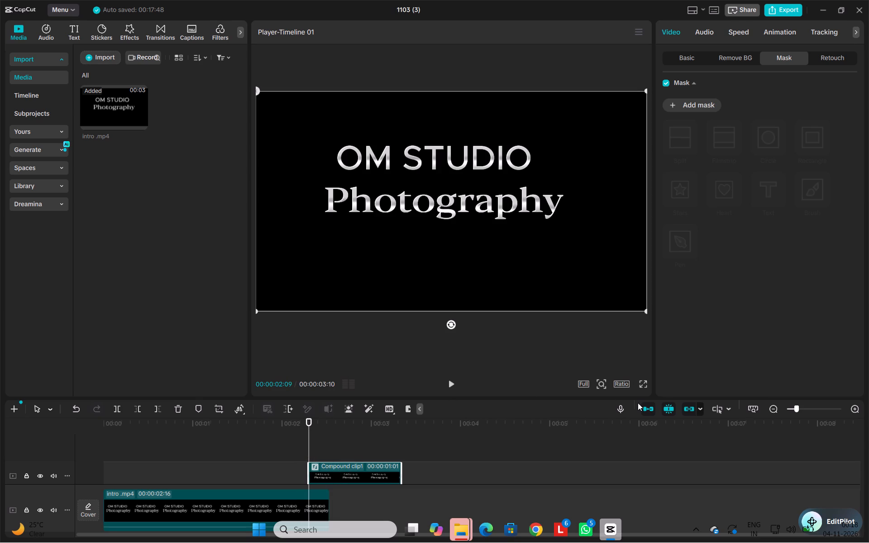
left_click(697, 108)
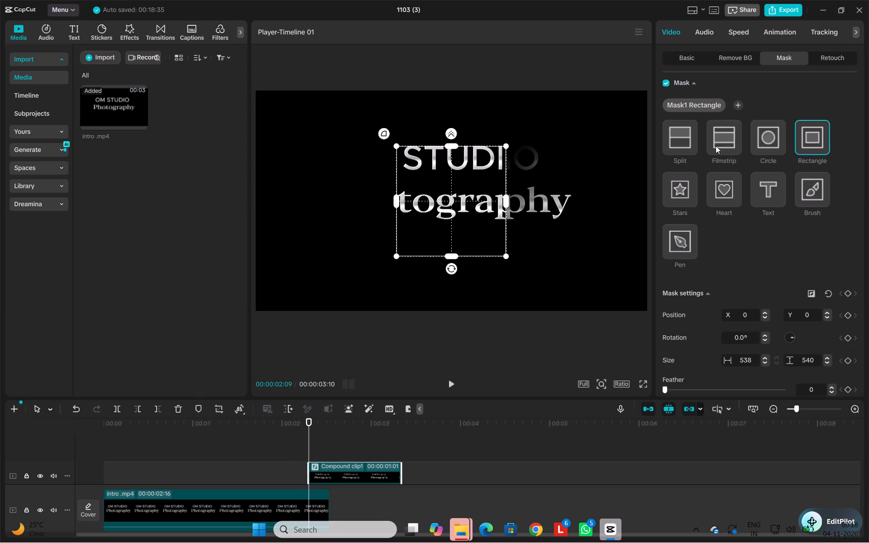
left_click(732, 143)
Move the Filmstrip mask to about X -17, Y 117, shrink it to about size 128, and keyframe all mask settings at 00:00:02:09.
left_click_drag(501, 263, 499, 241)
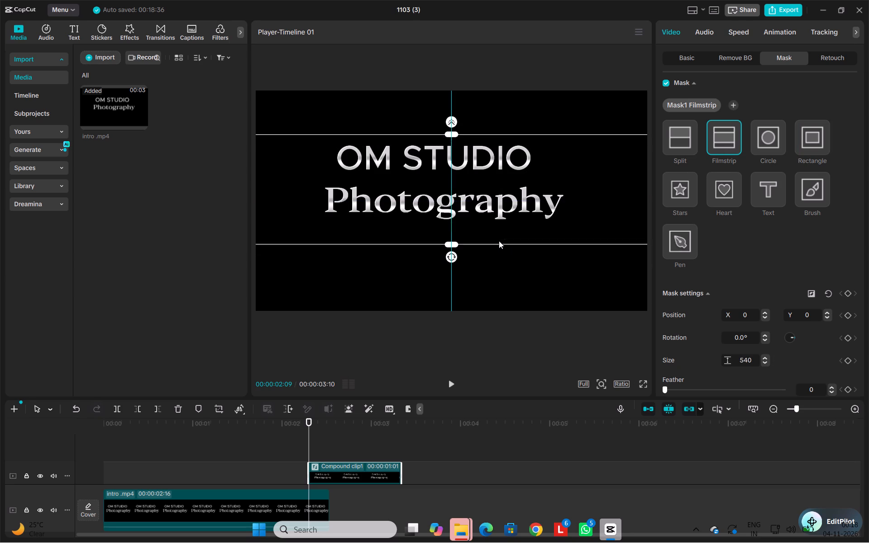
left_click_drag(499, 241, 498, 239)
left_click_drag(449, 230, 448, 198)
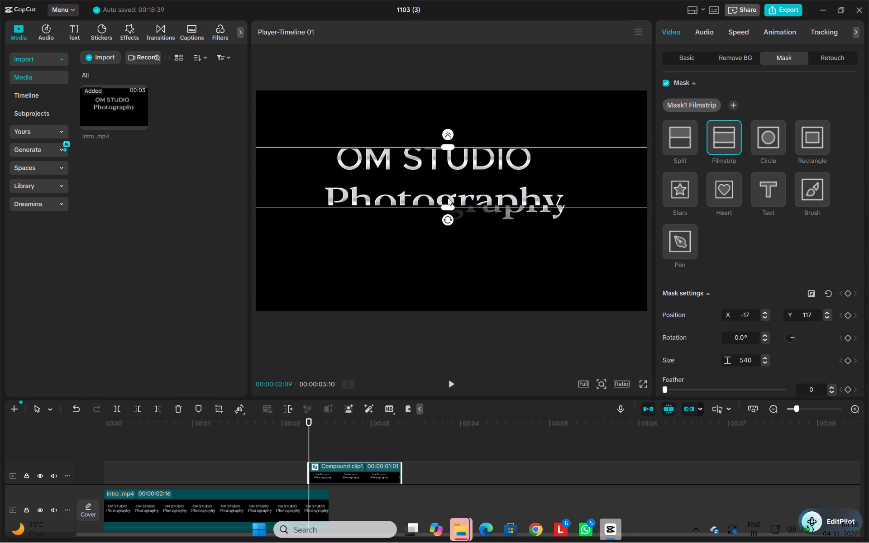
left_click_drag(448, 198, 447, 188)
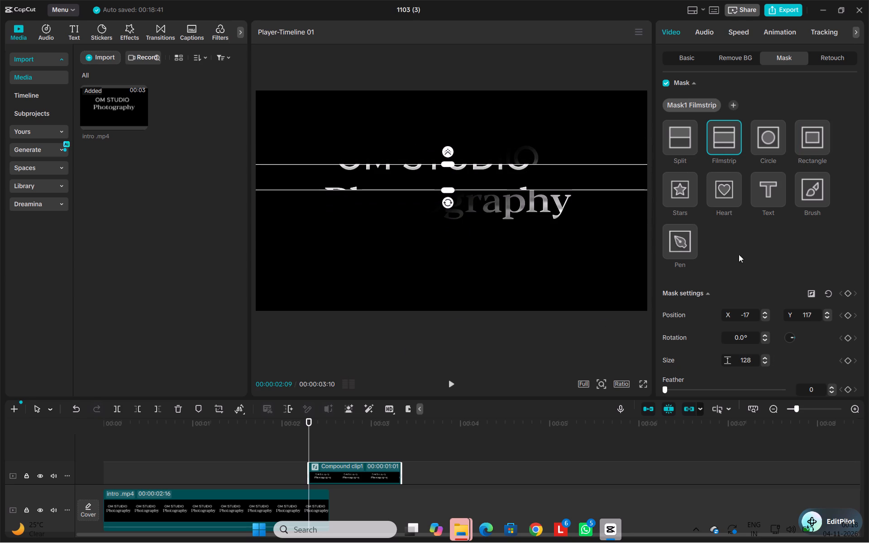
left_click(848, 294)
Keyframe the compound clip's mask settings at 00:00:03:08 with position Y about 64 and size about 709, uncovering the full title.
left_click_drag(309, 445, 371, 440)
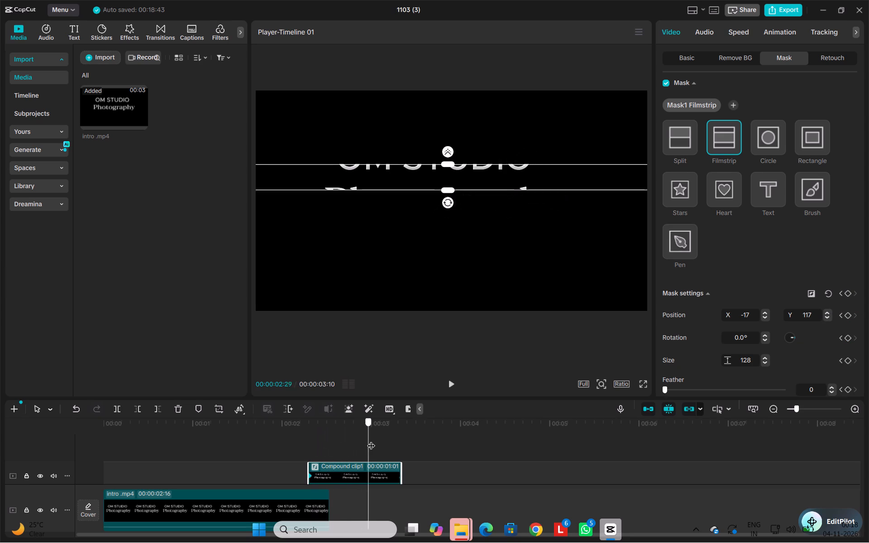
left_click_drag(371, 440, 398, 438)
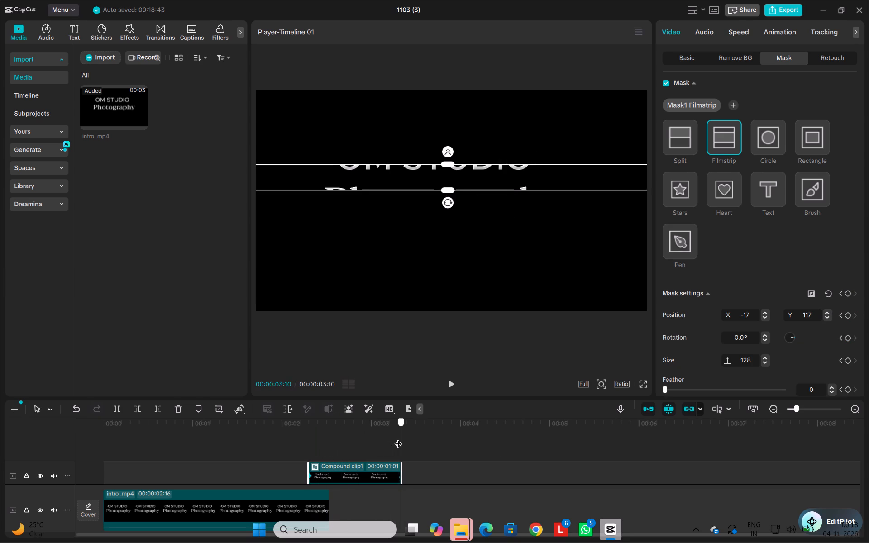
left_click_drag(398, 438, 395, 439)
left_click(846, 296)
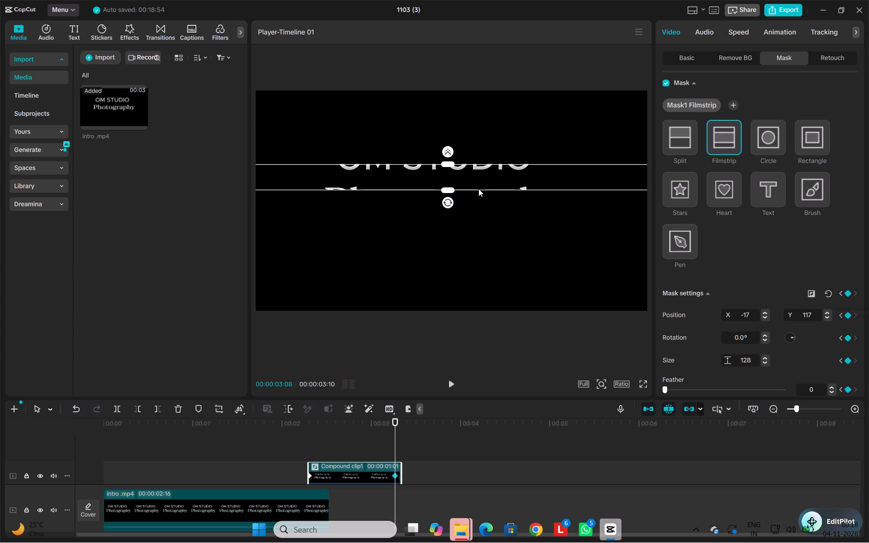
left_click_drag(478, 189, 478, 200)
left_click_drag(451, 199, 445, 213)
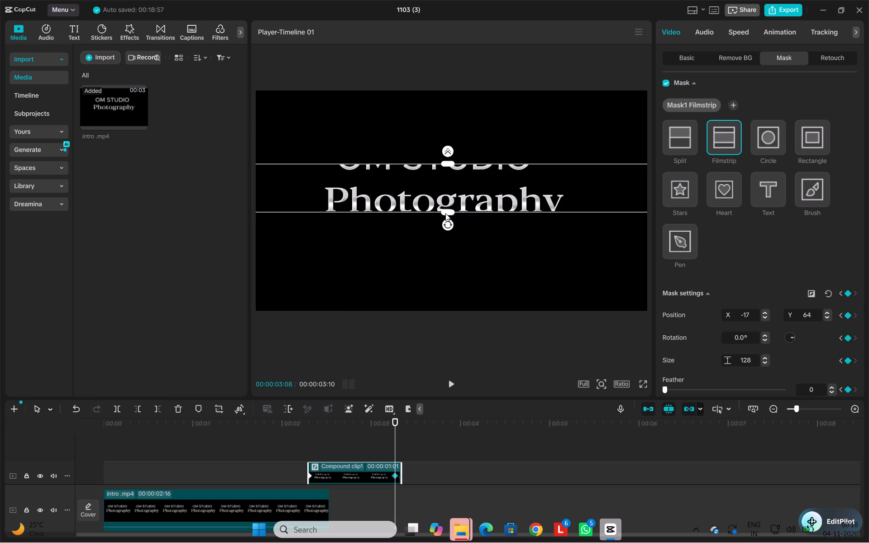
left_click_drag(445, 213, 433, 258)
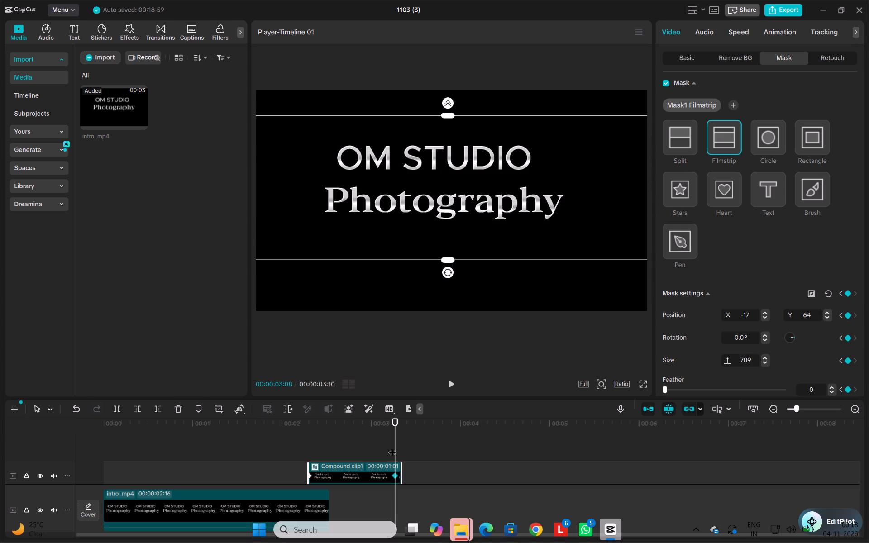
Play the intro from the start to review the compound clip's mask reveal.
left_click_drag(400, 441, 368, 452)
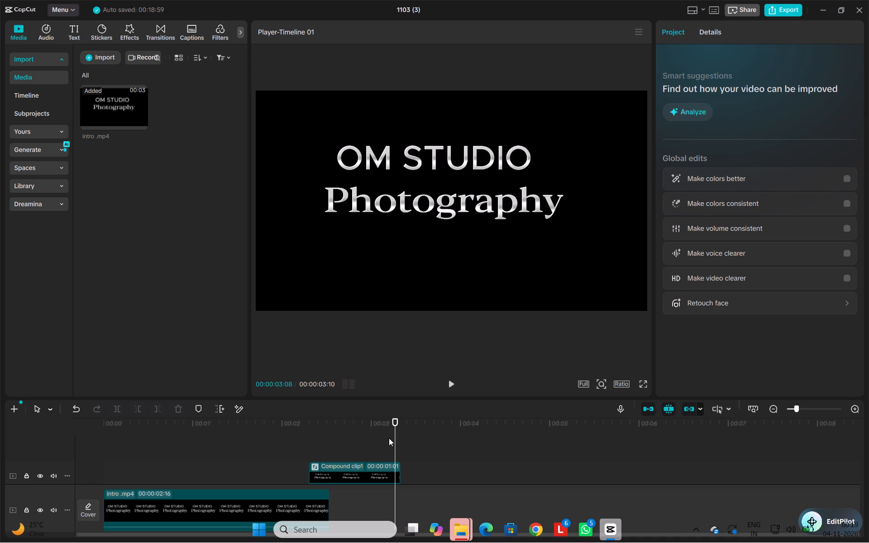
left_click_drag(395, 433, 0, 429)
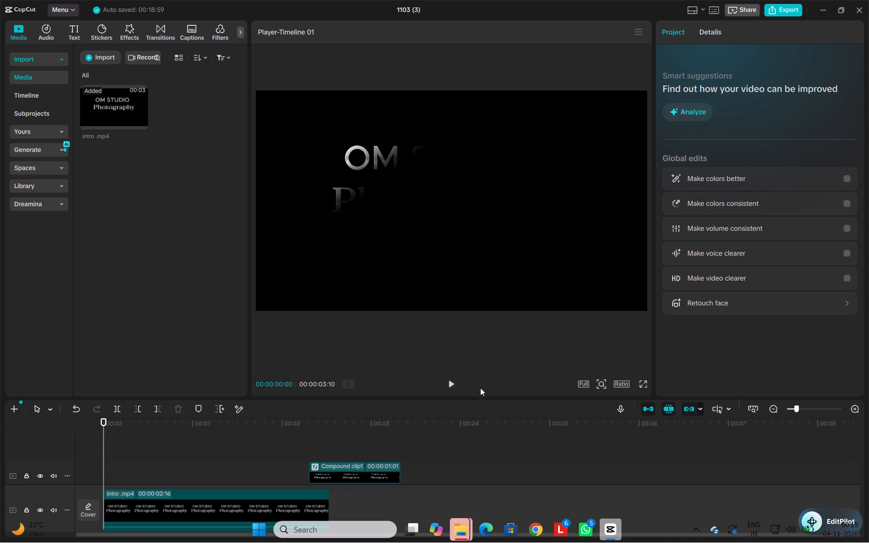
left_click(444, 380)
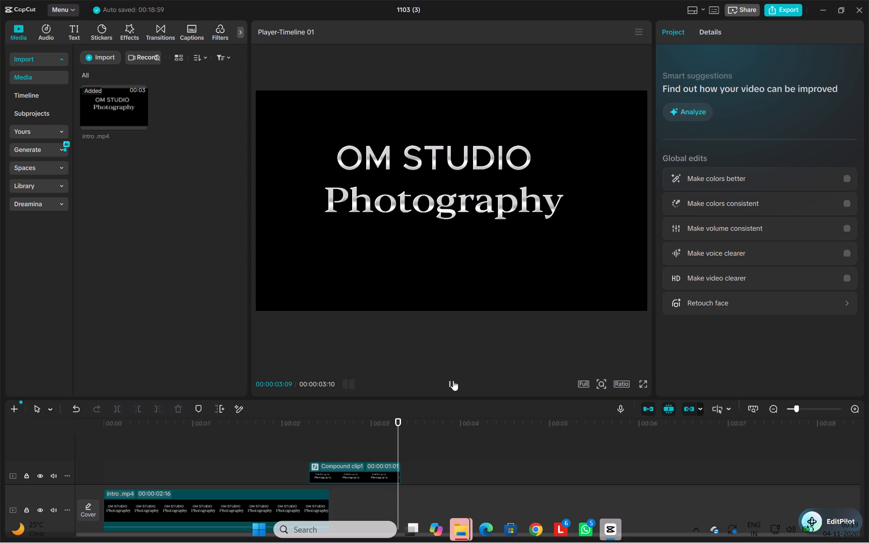
Shift the compound clip's Filmstrip mask to about X -28, Y 31 at 00:00:03:10, adding a position keyframe.
left_click(517, 188)
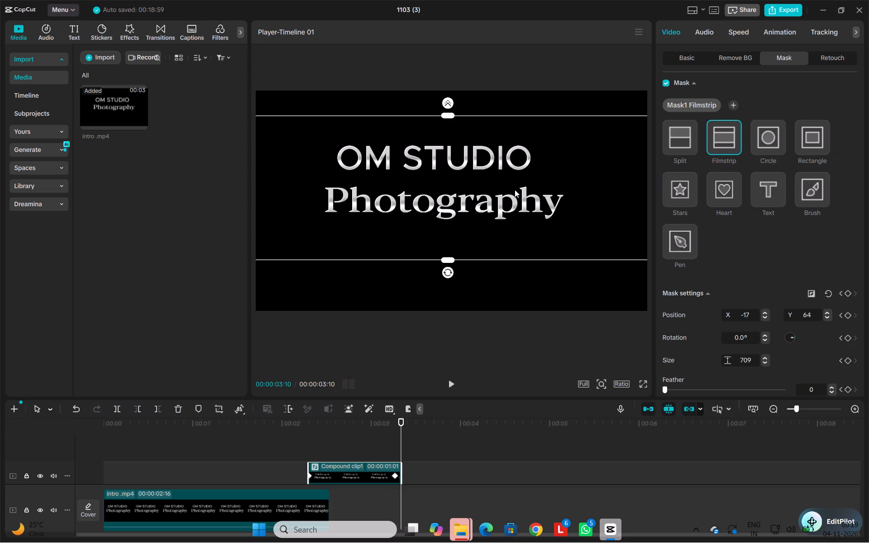
left_click_drag(511, 192, 508, 199)
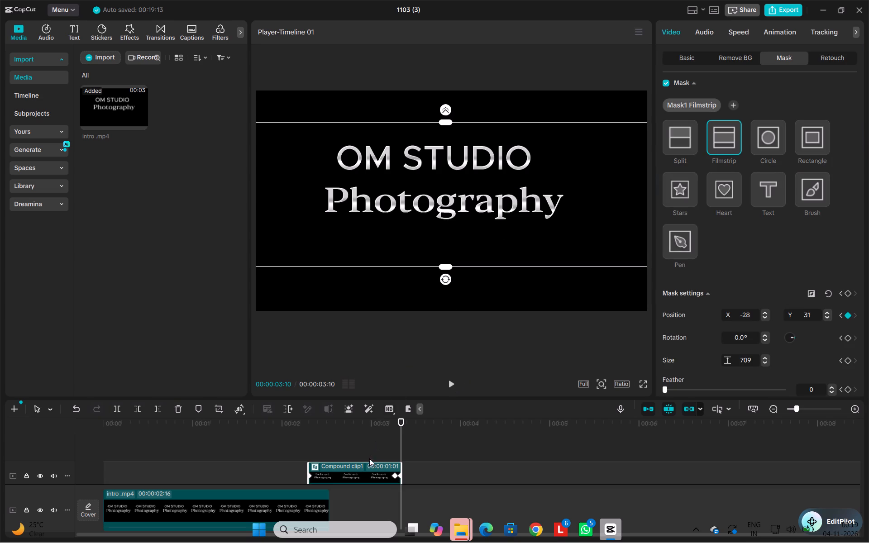
left_click(363, 469)
left_click_drag(505, 302, 508, 314)
Play back the contents inside the compound clip and return to the main timeline.
double_click(366, 469)
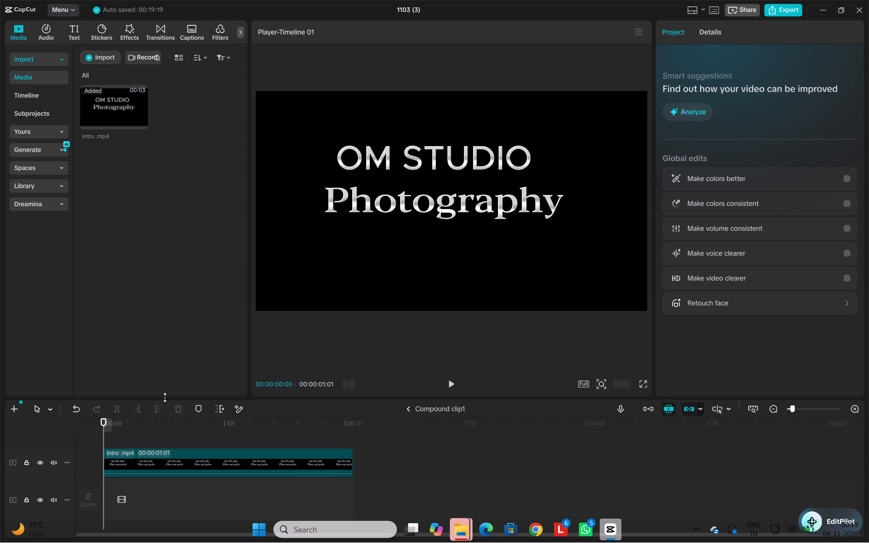
left_click(457, 385)
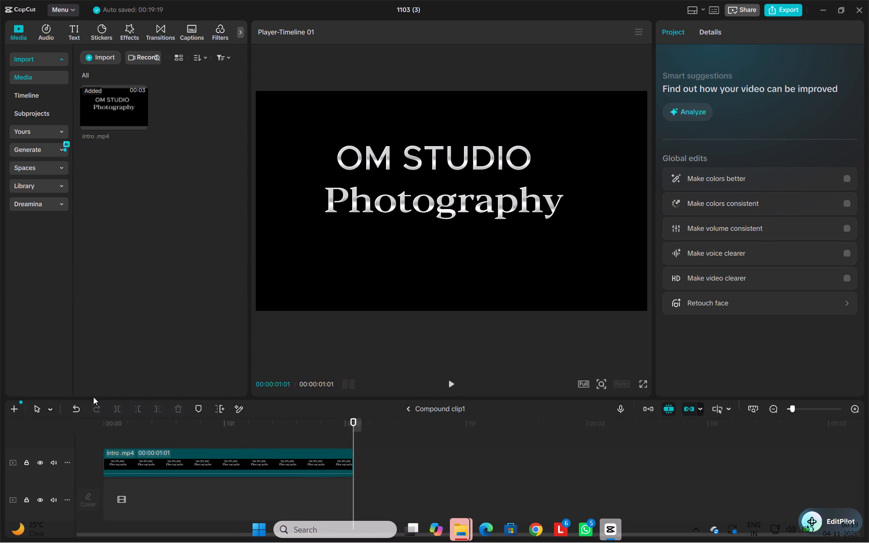
left_click(77, 406)
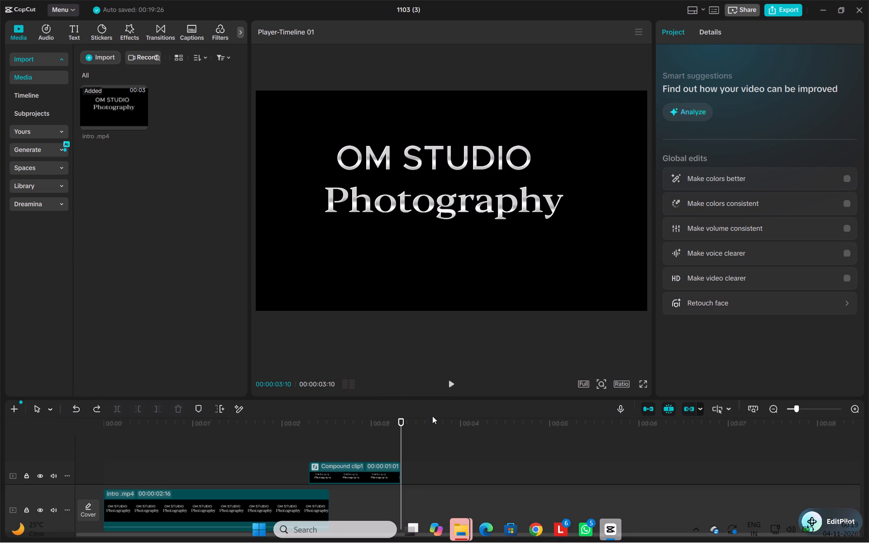
Review the complete intro from the start in full screen and return to the editor.
left_click(642, 385)
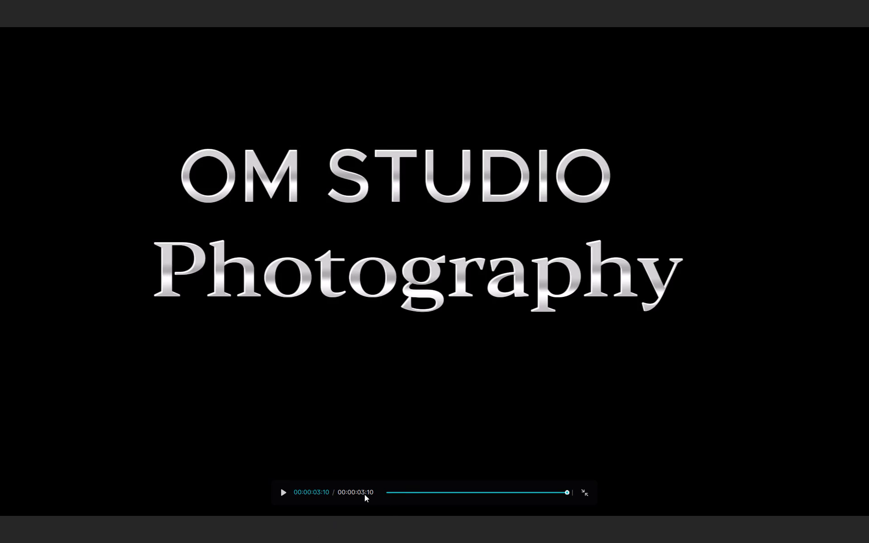
left_click(384, 491)
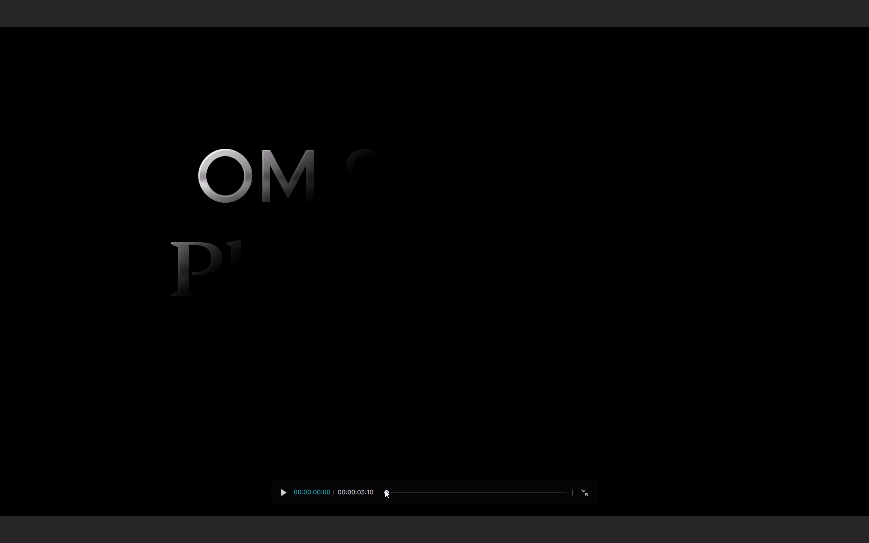
key("space")
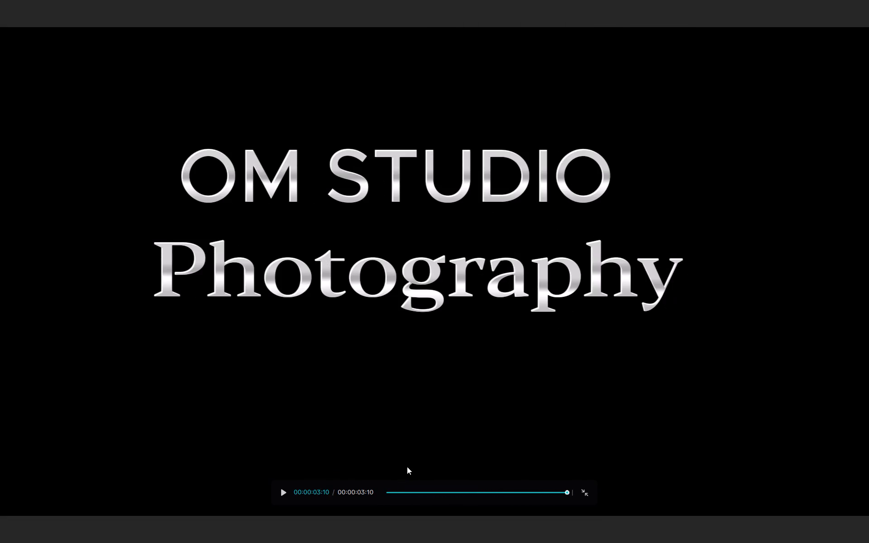
key("Escape")
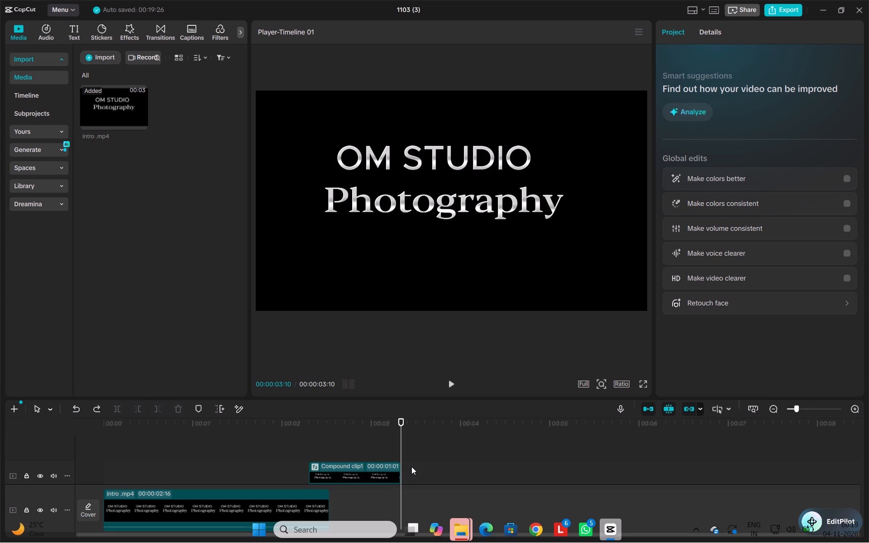
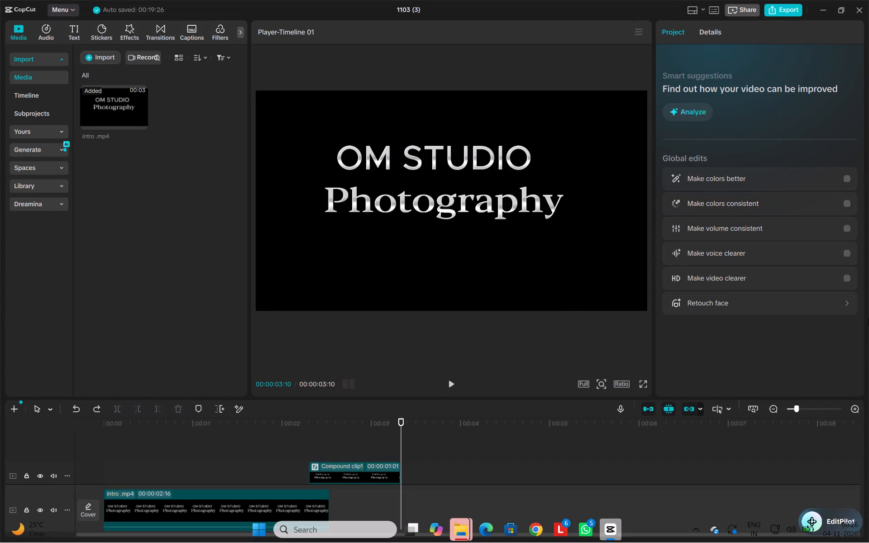
Export the finished intro video under the name "om studio intro".
left_click(793, 10)
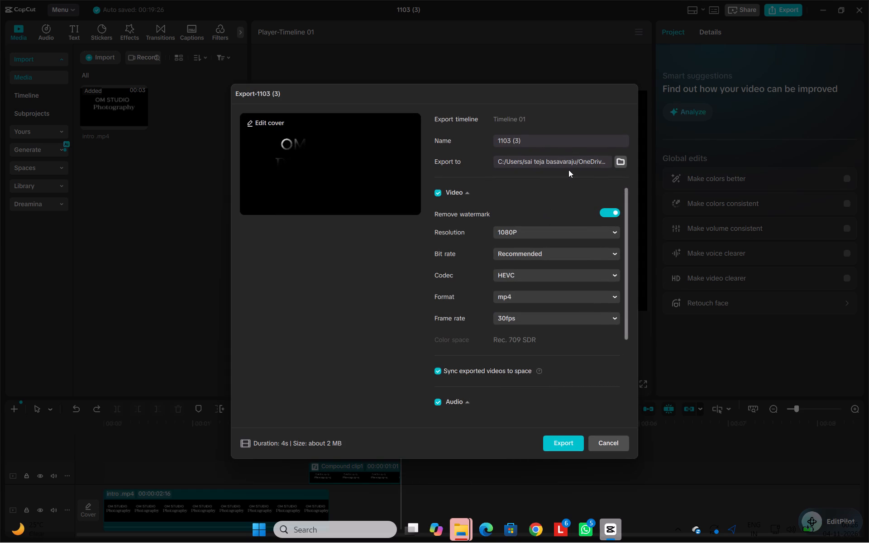
left_click(568, 141)
key("BackSpace")
key("BackSpace")
key("BackSpace")
key("BackSpace")
key("BackSpace")
key("BackSpace")
key("BackSpace")
key("BackSpace")
key("BackSpace")
key("BackSpace")
key("BackSpace")
key("BackSpace")
key("BackSpace")
key("BackSpace")
key("BackSpace")
type("om st")
type("udio")
key("space")
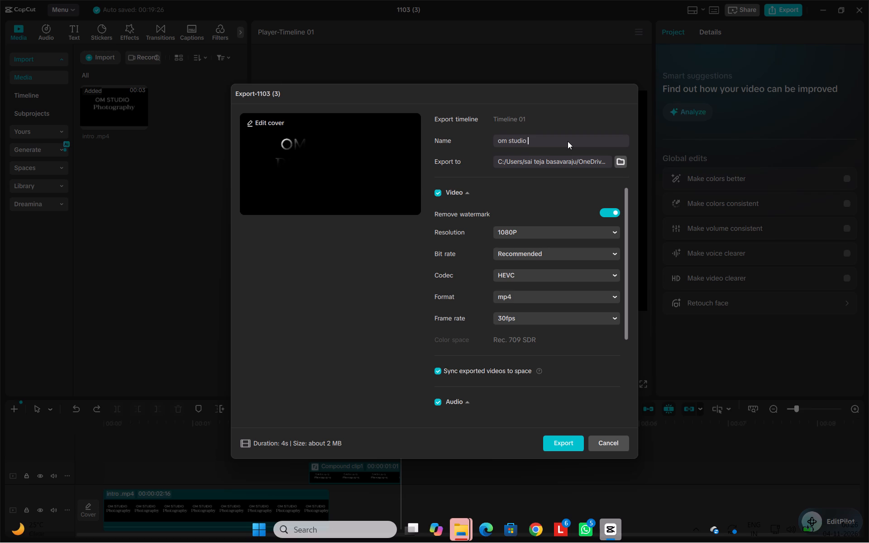
type("intr")
key("o")
left_click(561, 441)
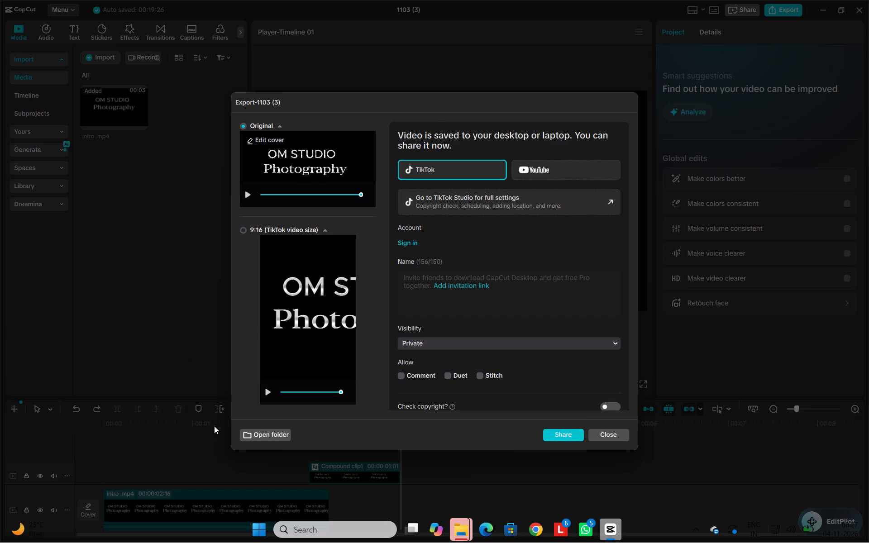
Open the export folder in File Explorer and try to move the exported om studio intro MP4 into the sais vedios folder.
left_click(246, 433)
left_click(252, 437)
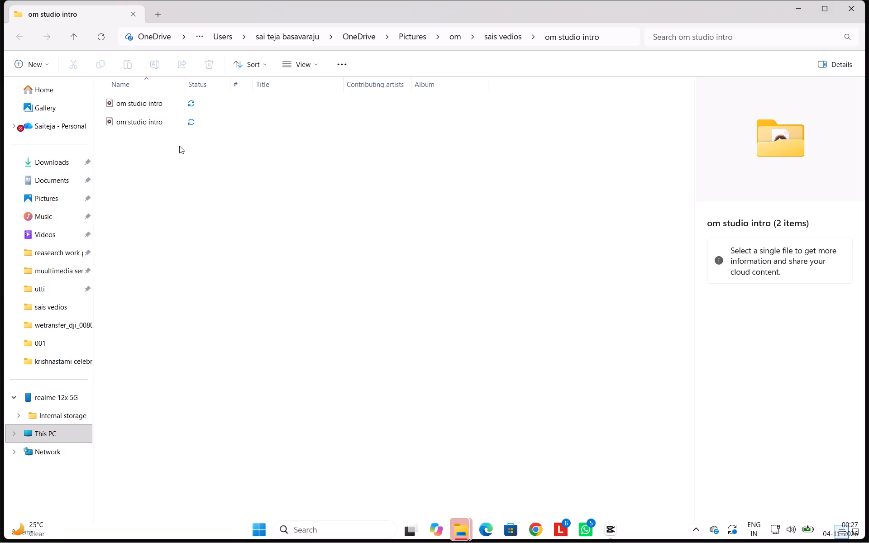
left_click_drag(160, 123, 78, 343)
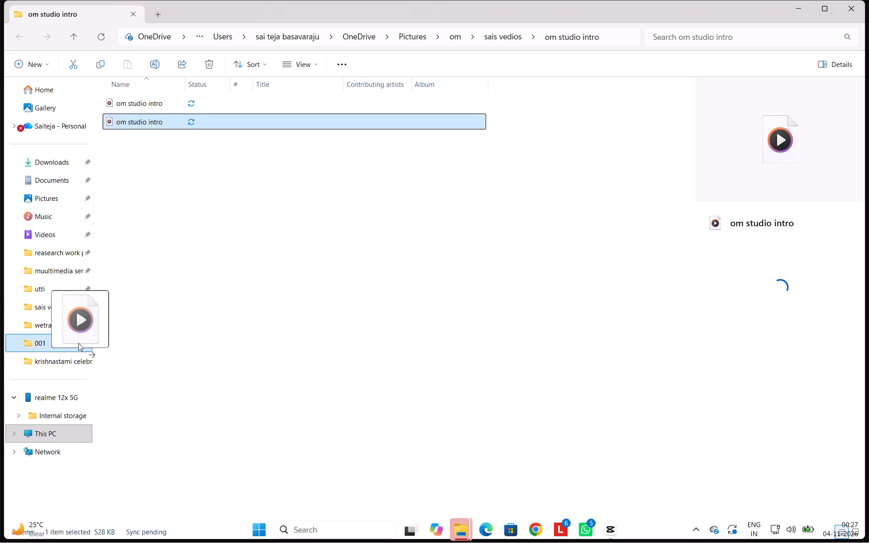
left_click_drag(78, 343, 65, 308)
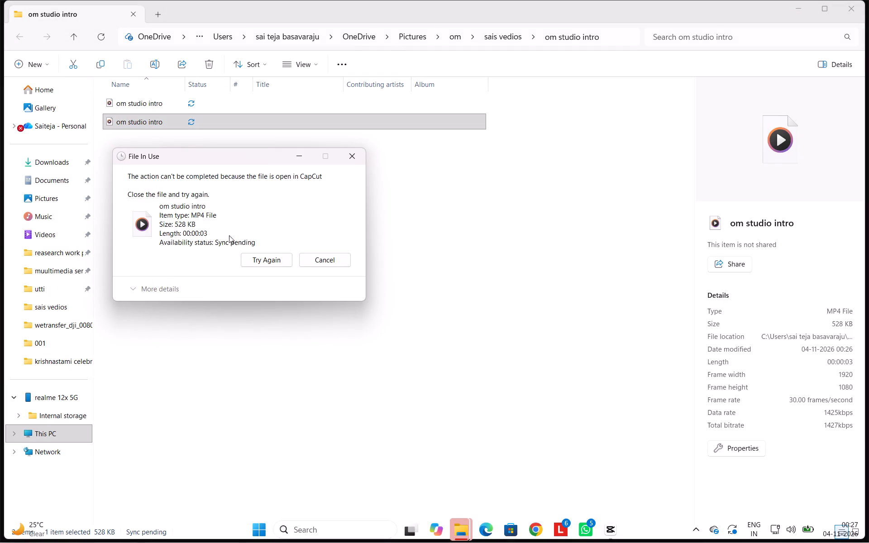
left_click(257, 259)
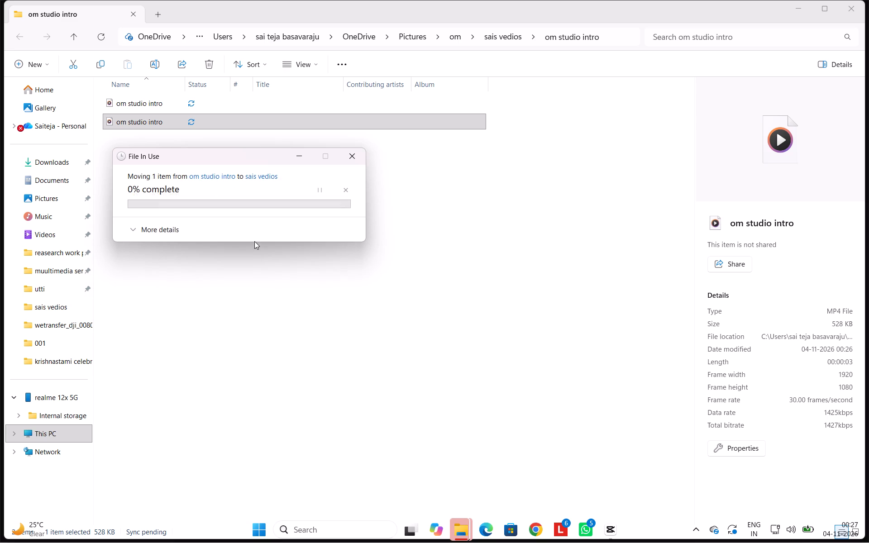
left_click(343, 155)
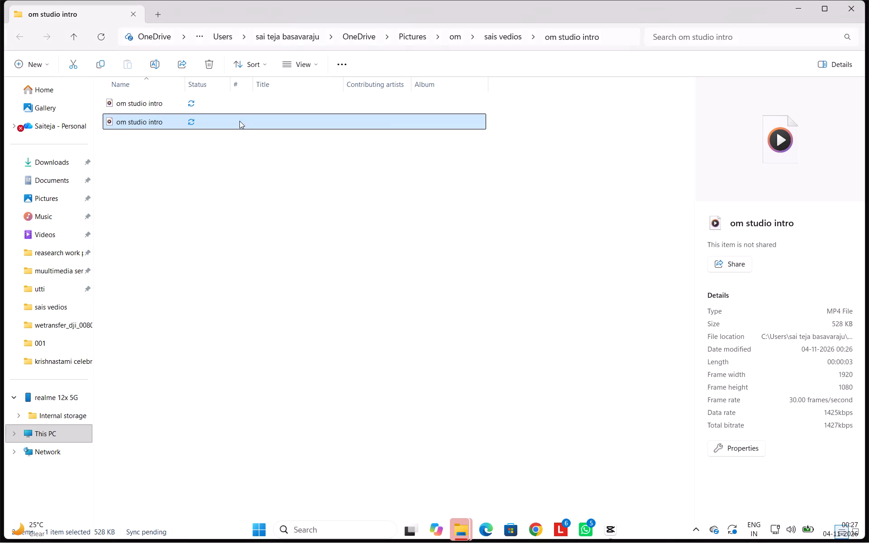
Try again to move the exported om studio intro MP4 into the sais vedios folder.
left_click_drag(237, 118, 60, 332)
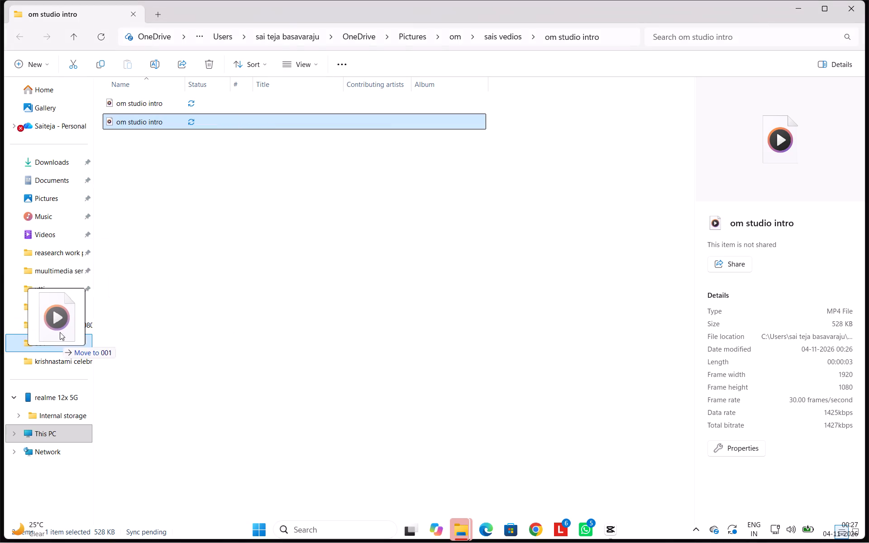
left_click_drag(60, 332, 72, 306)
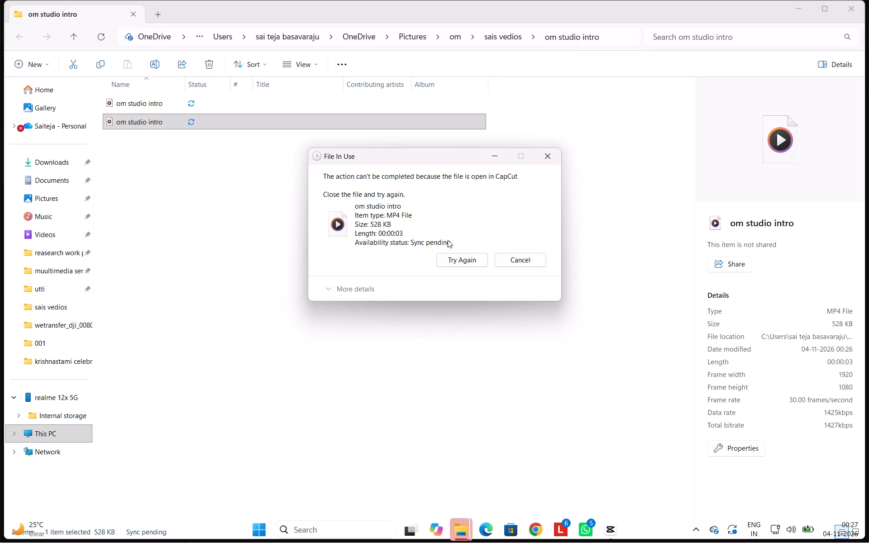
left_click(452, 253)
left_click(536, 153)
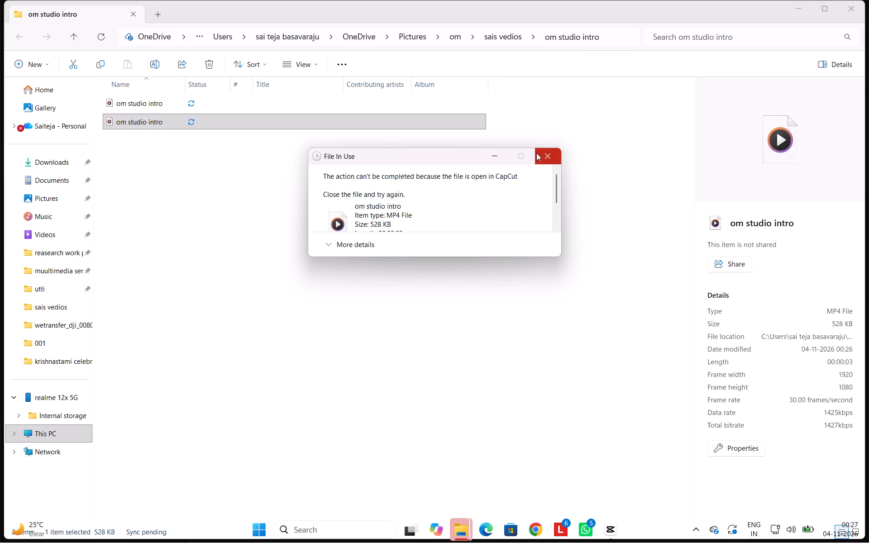
Switch to CapCut, reopen the export folder from there, and start moving the exported om studio intro MP4 to another folder.
left_click(614, 529)
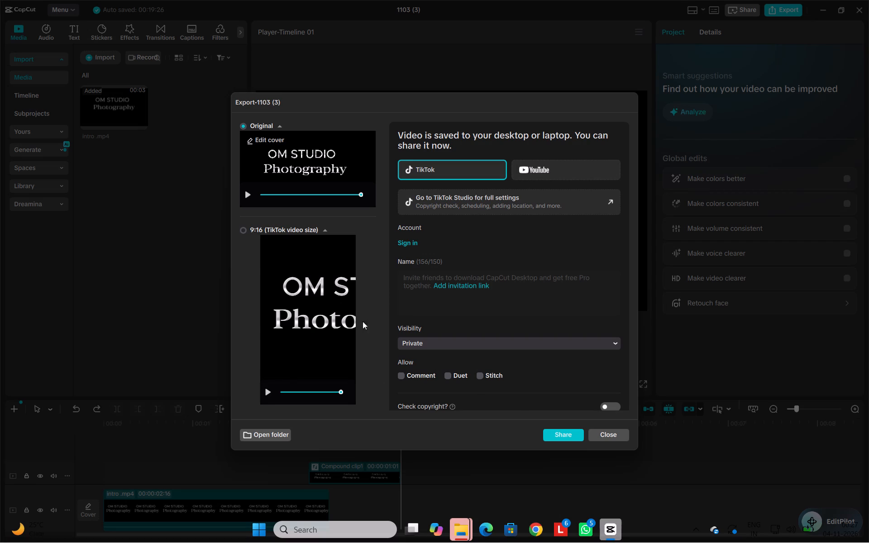
left_click(263, 430)
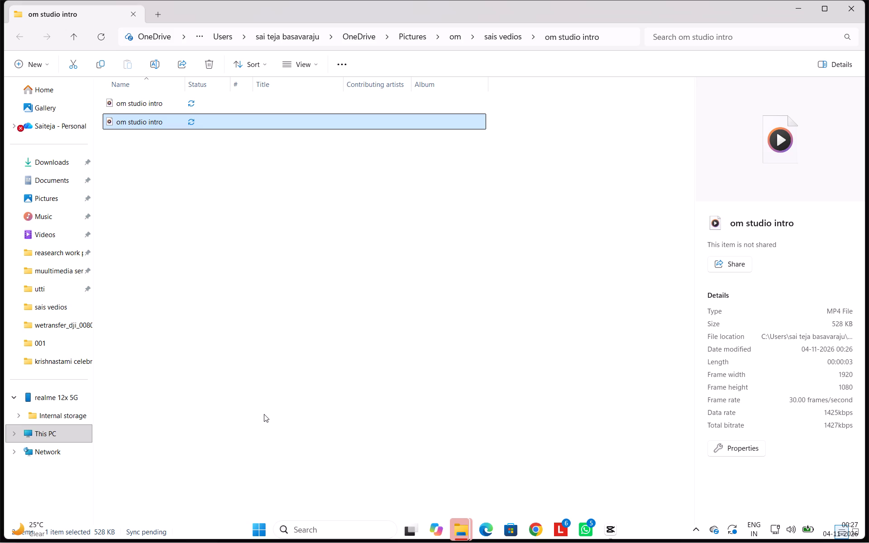
left_click_drag(148, 119, 120, 147)
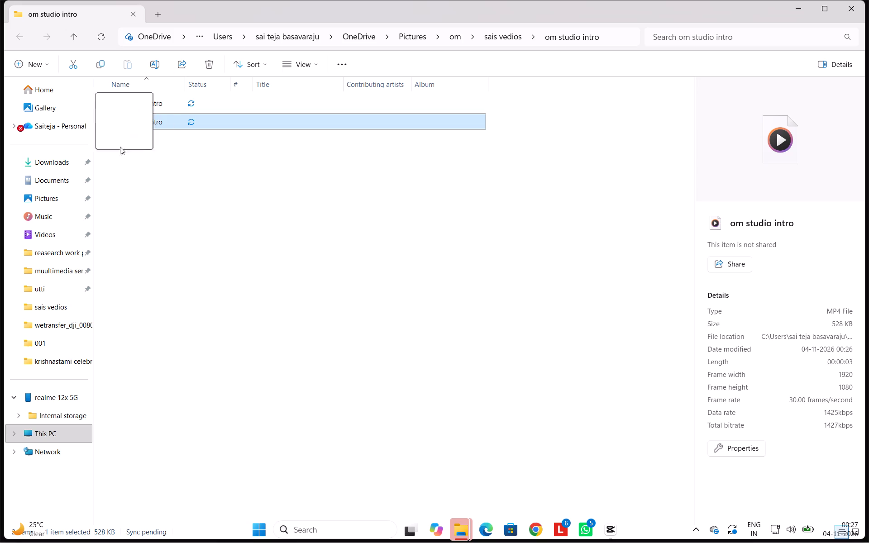
left_click_drag(120, 147, 56, 324)
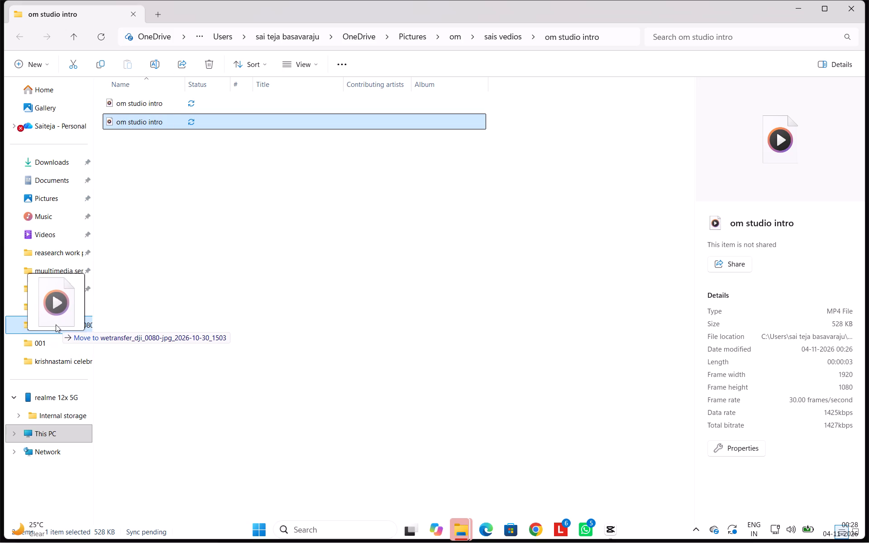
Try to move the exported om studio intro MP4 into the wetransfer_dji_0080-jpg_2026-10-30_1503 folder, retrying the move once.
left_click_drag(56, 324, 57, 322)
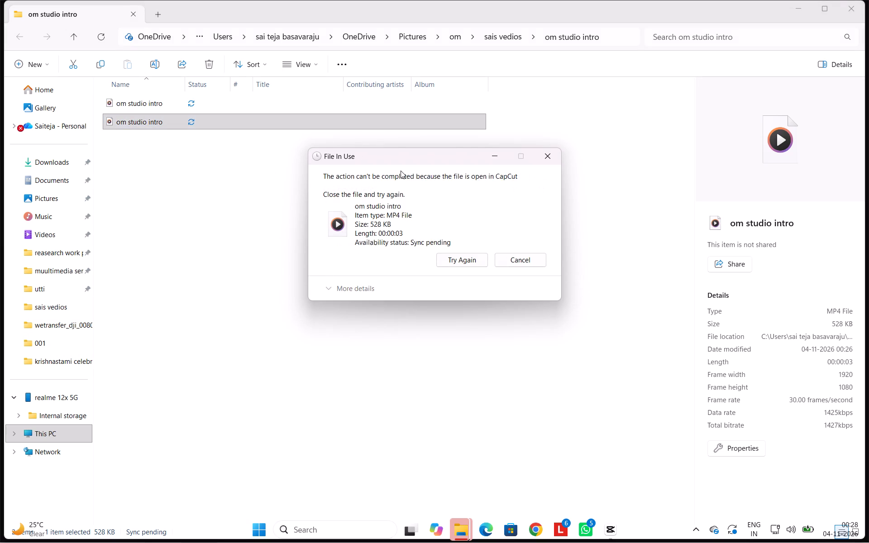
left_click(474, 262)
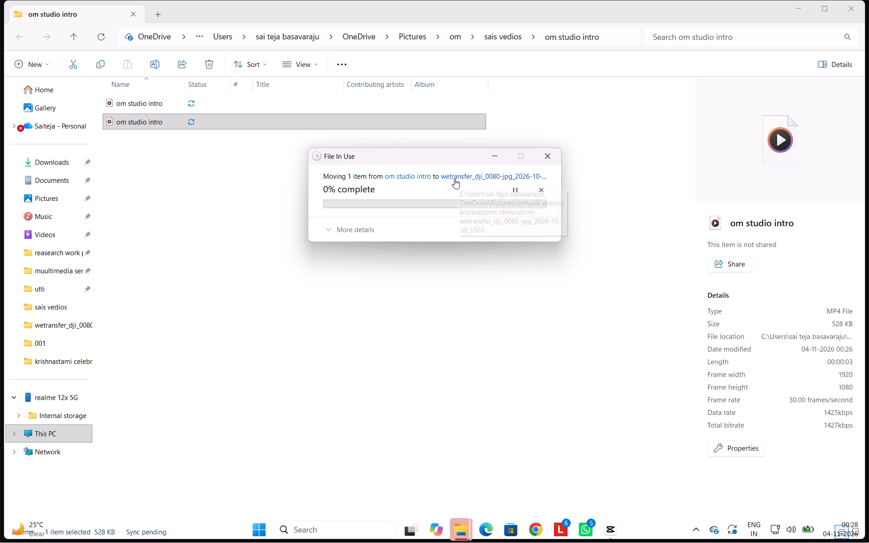